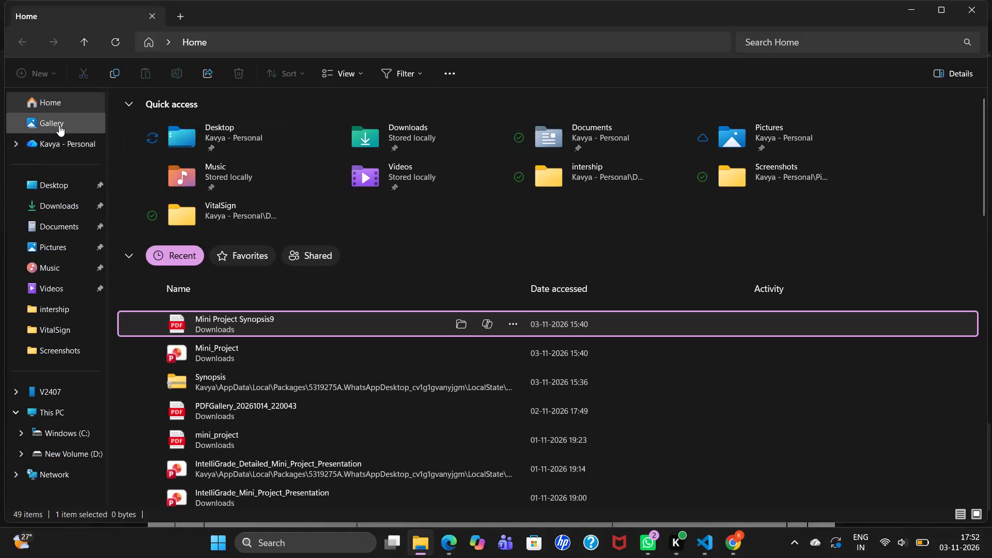
# Find the Mini_Project_synopsis document in the Downloads folder and open it in Word.
pyautogui.click(59, 125)
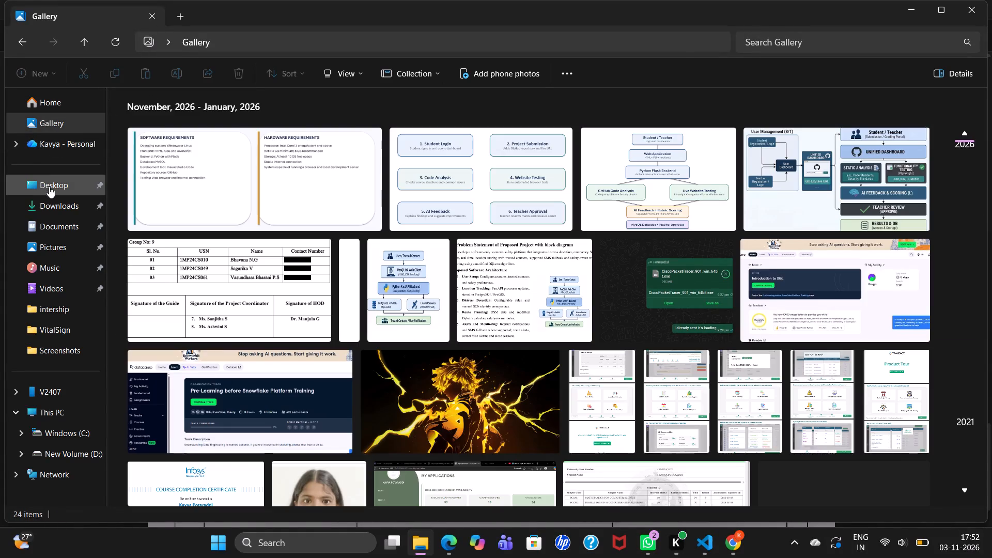
pyautogui.click(53, 102)
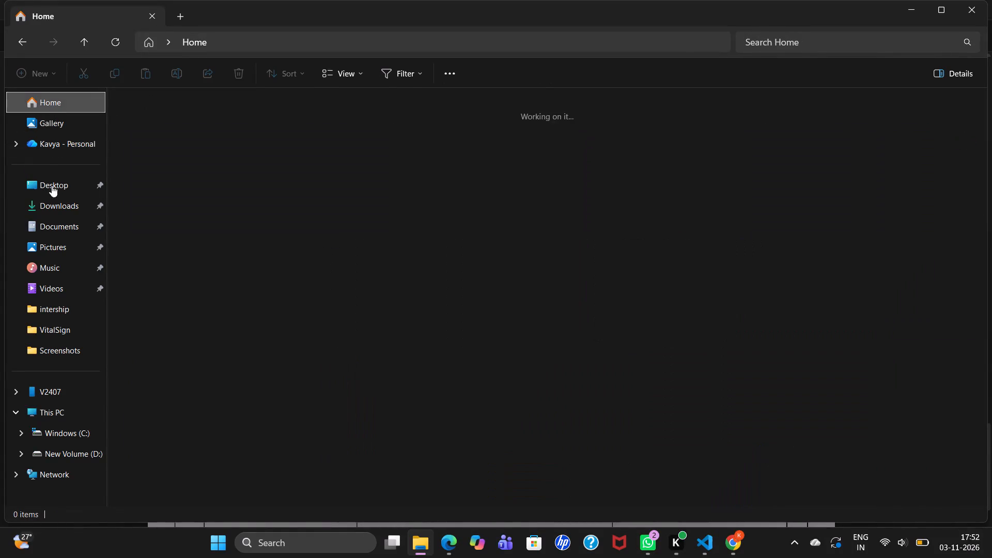
pyautogui.click(54, 224)
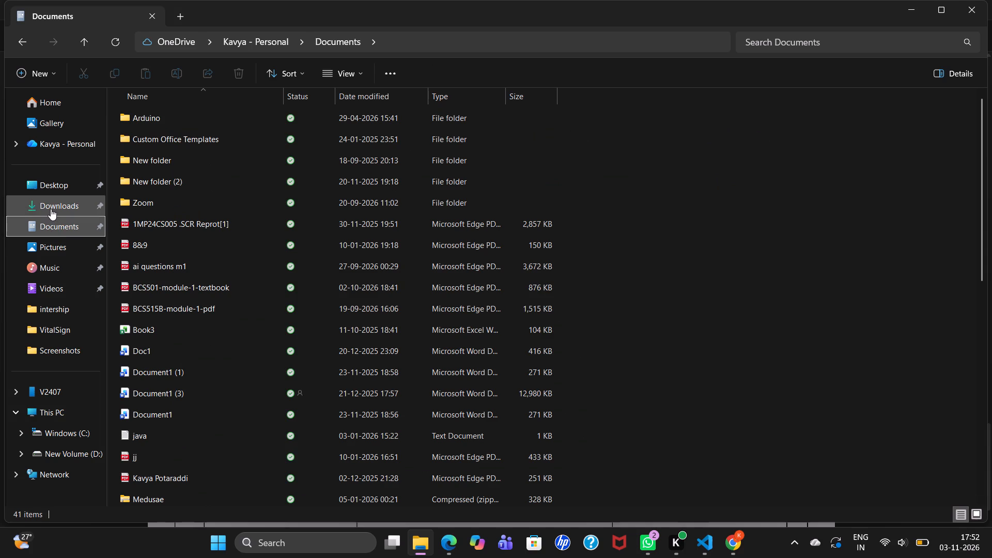
pyautogui.click(51, 209)
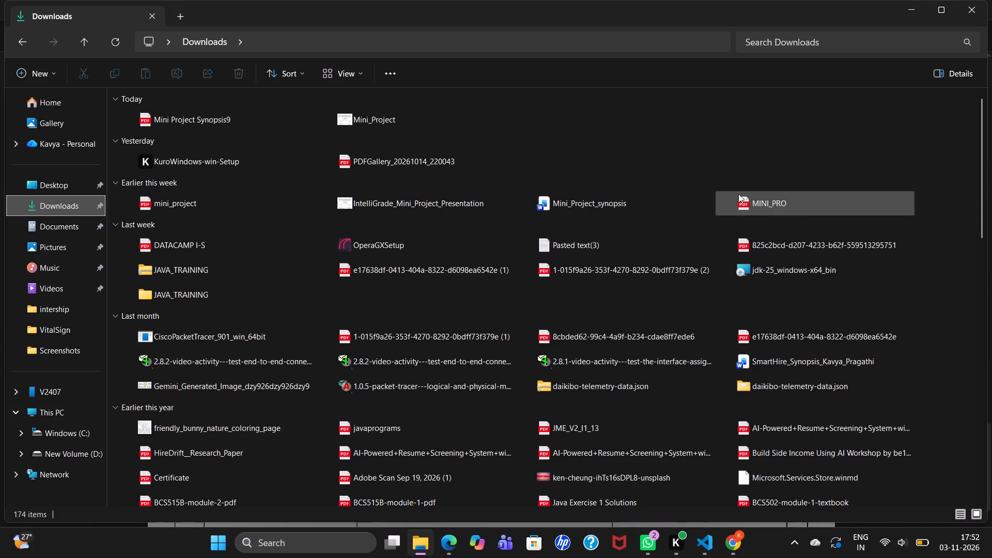
pyautogui.doubleClick(557, 206)
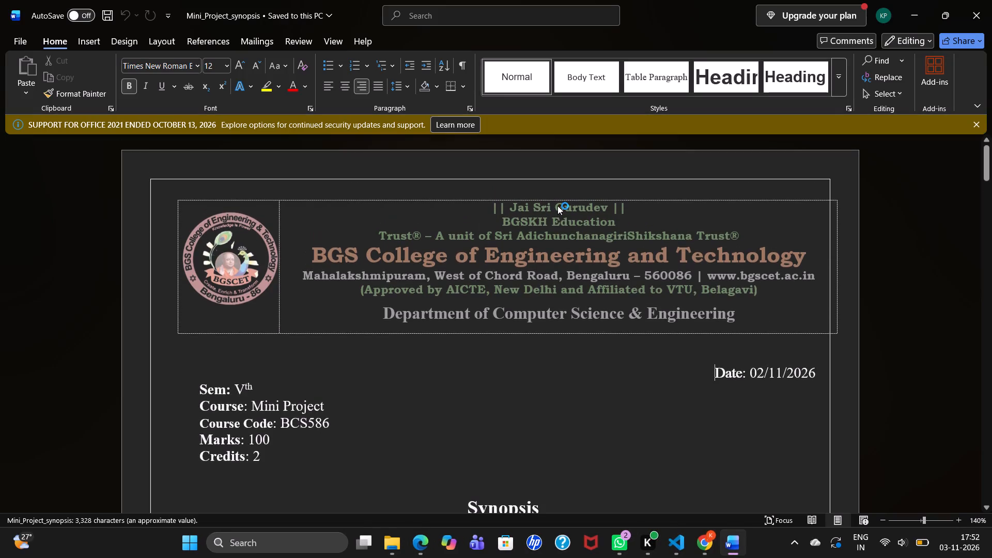
# Look through the mini project synopsis from the course details to the group and signature tables and back.
pyautogui.scroll(-2, 557, 206)
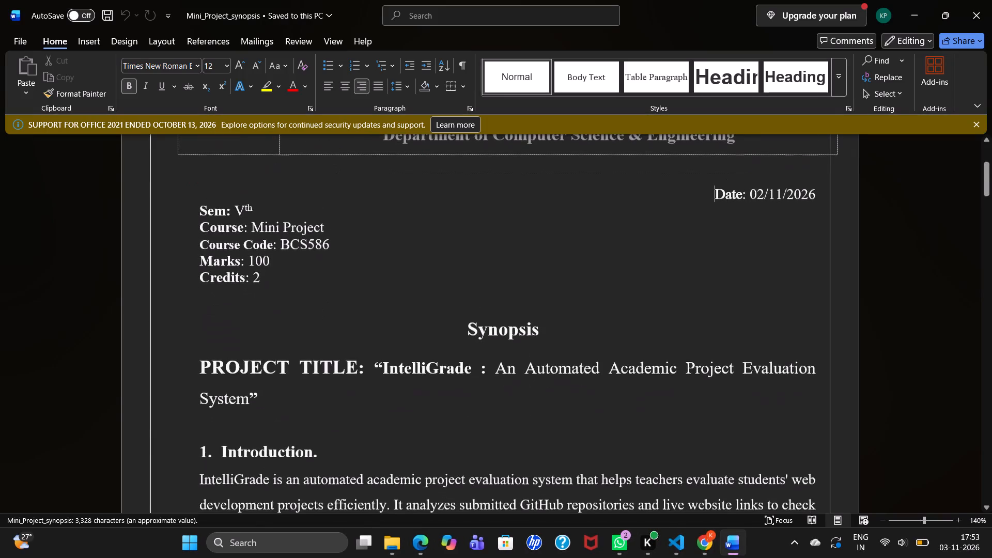
pyautogui.scroll(-6, 302, 253)
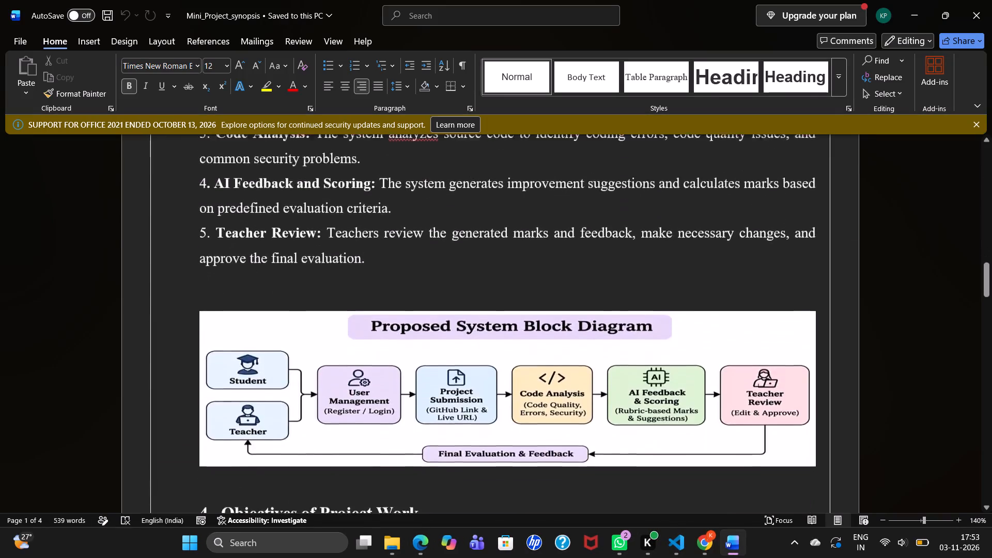
pyautogui.scroll(-6, 302, 253)
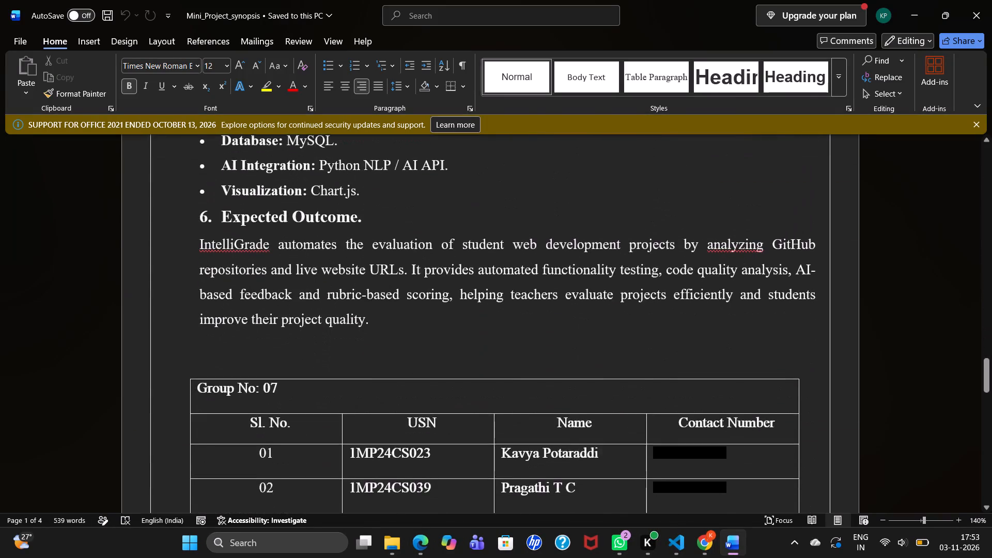
pyautogui.hscroll(2, 302, 253)
pyautogui.scroll(9, 302, 253)
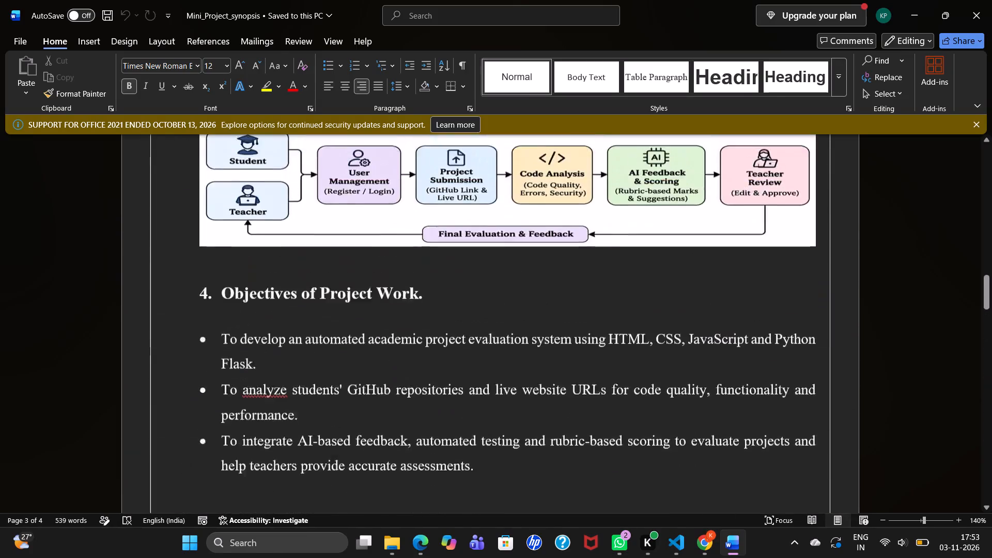
pyautogui.scroll(3, 302, 253)
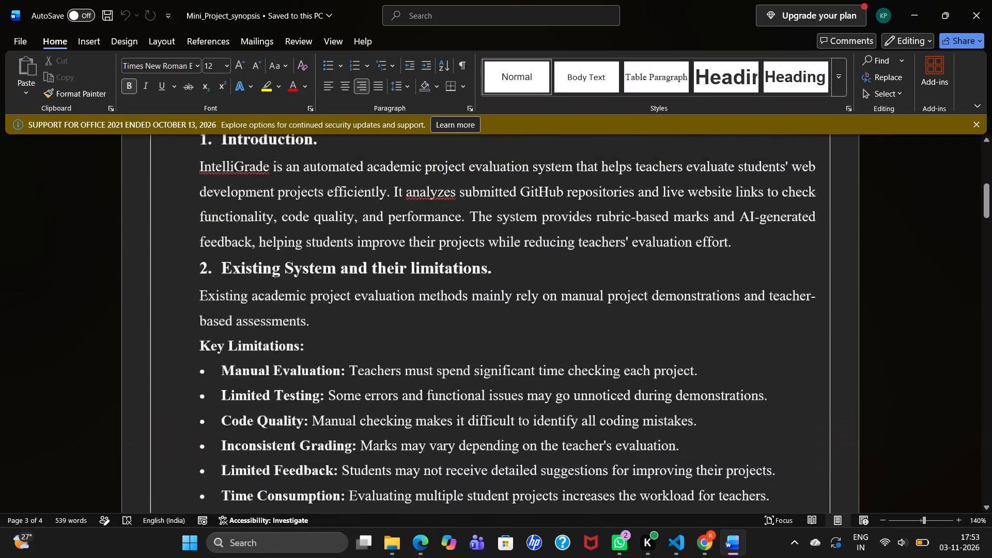
pyautogui.scroll(2, 302, 253)
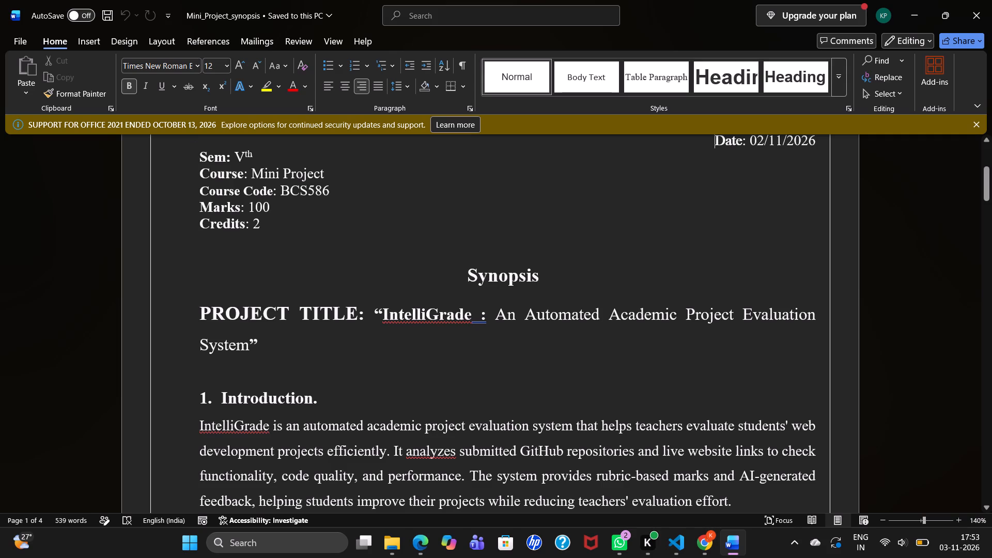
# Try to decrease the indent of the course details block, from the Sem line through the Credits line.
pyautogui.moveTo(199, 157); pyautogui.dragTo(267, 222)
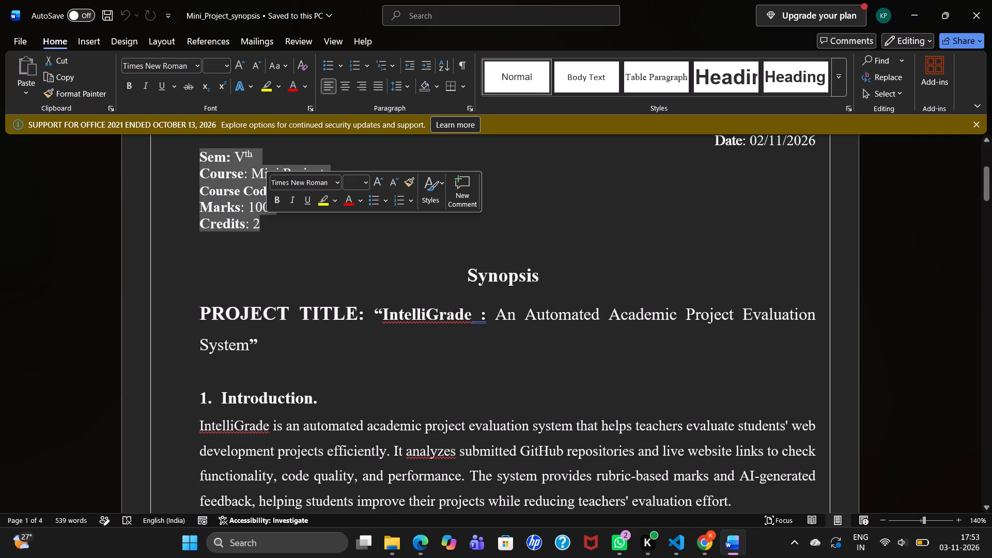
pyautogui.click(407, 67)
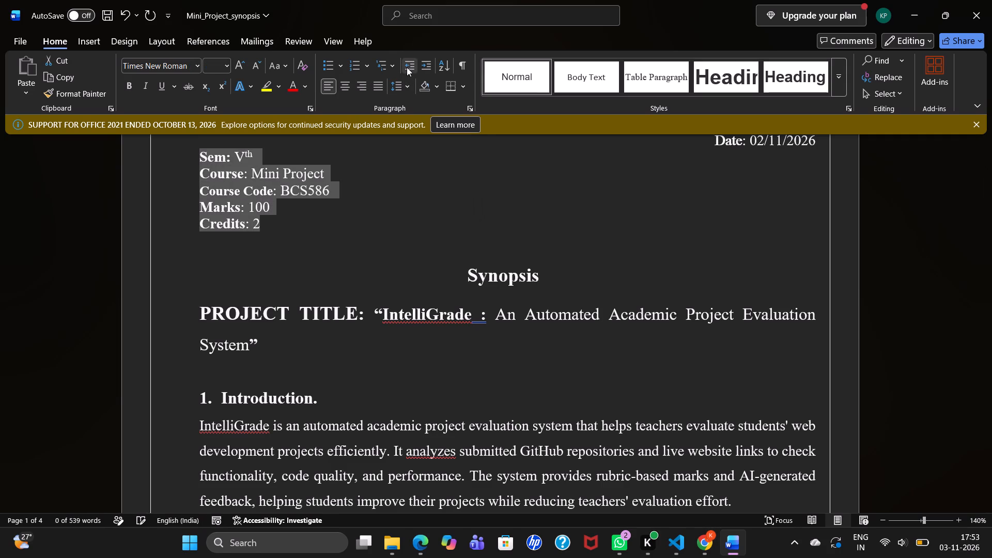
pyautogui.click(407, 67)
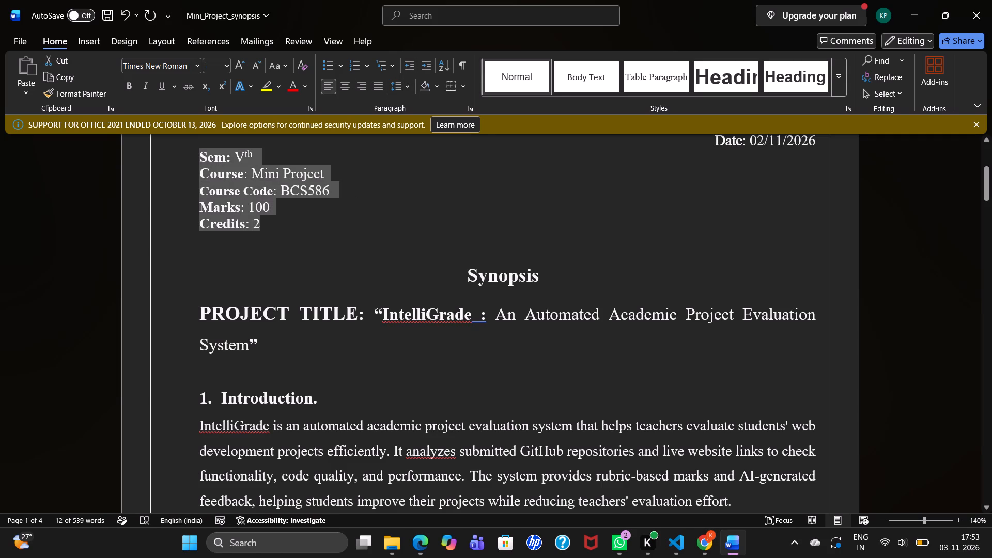
# Merge the PROJECT TITLE paragraph into the Synopsis heading, and split it back onto its own line with the heading's centred formatting.
pyautogui.click(198, 313)
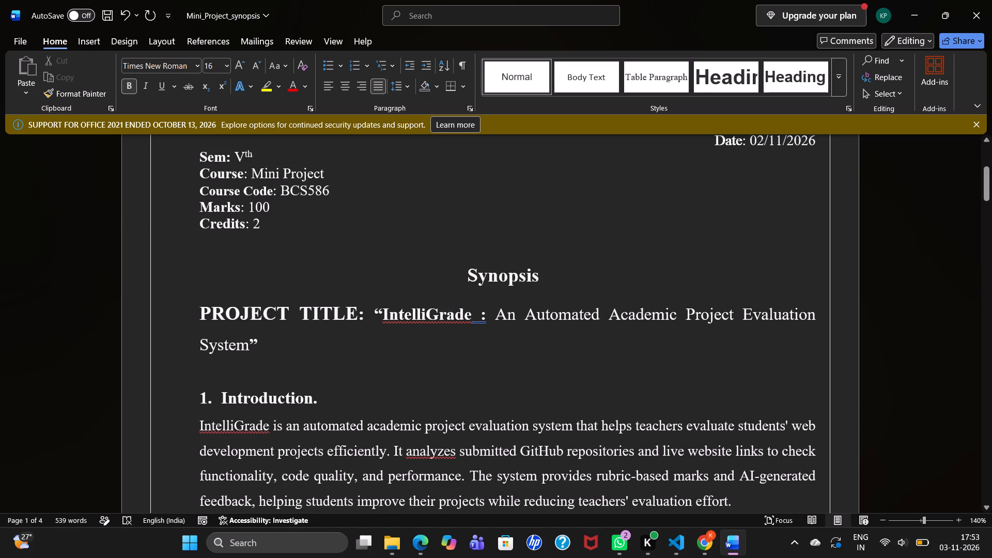
pyautogui.press('BackSpace')
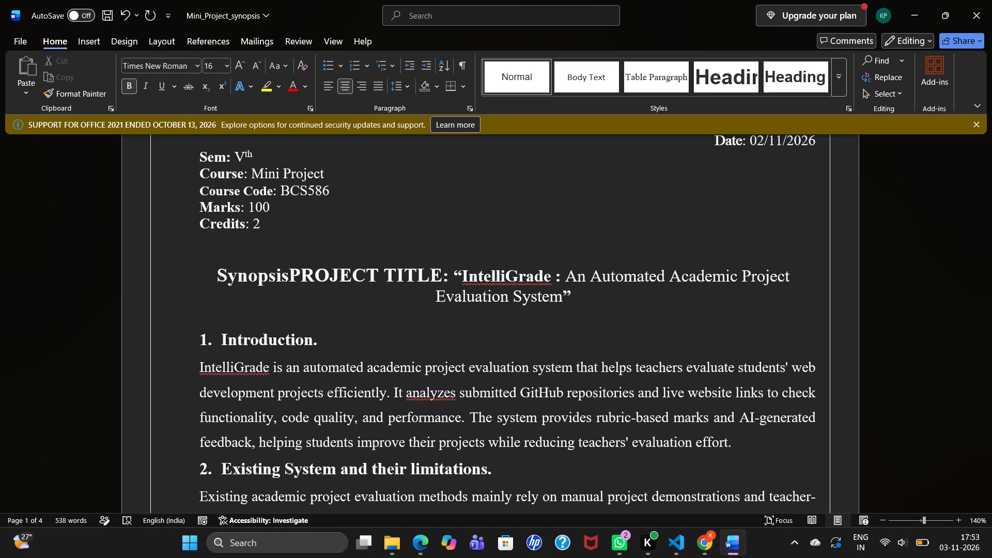
pyautogui.press('Return')
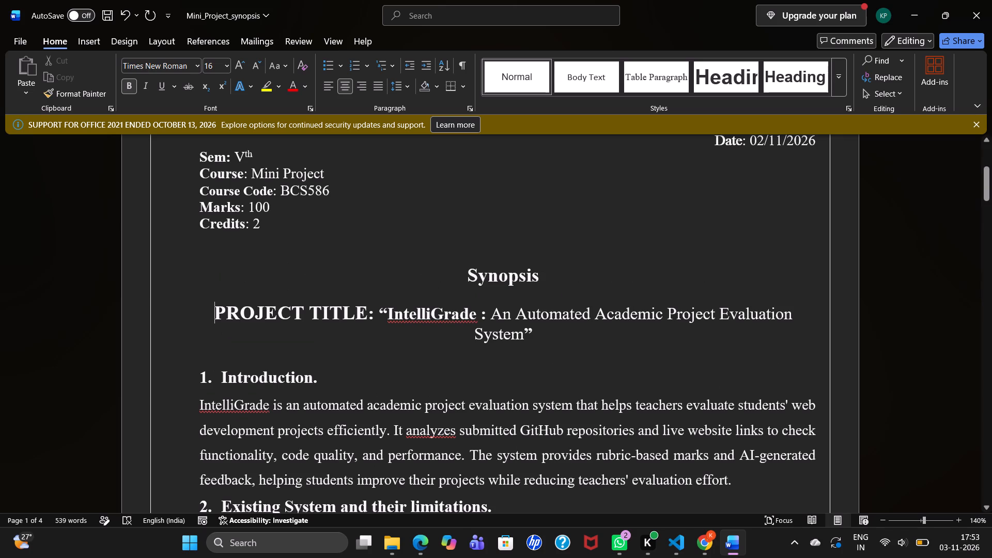
pyautogui.press('Left')
pyautogui.press('Right')
# Increase the PROJECT TITLE paragraph's indent one level, and decrease it again as far as it goes.
pyautogui.click(409, 61)
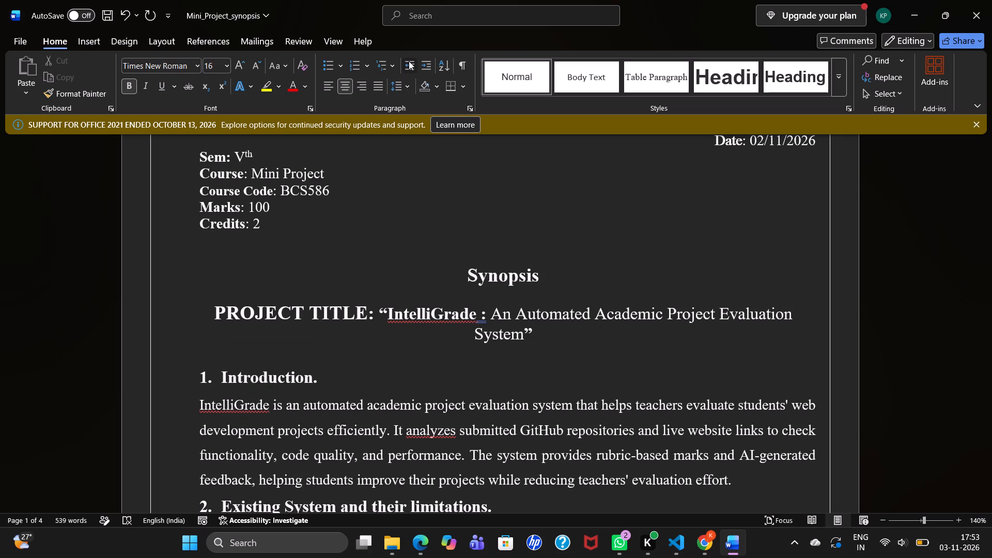
pyautogui.click(427, 65)
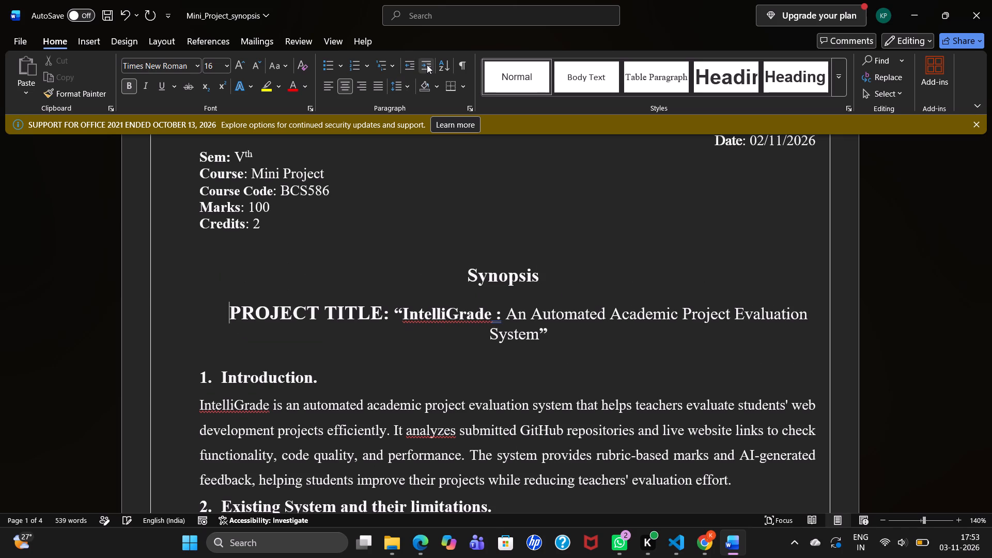
pyautogui.click(408, 68)
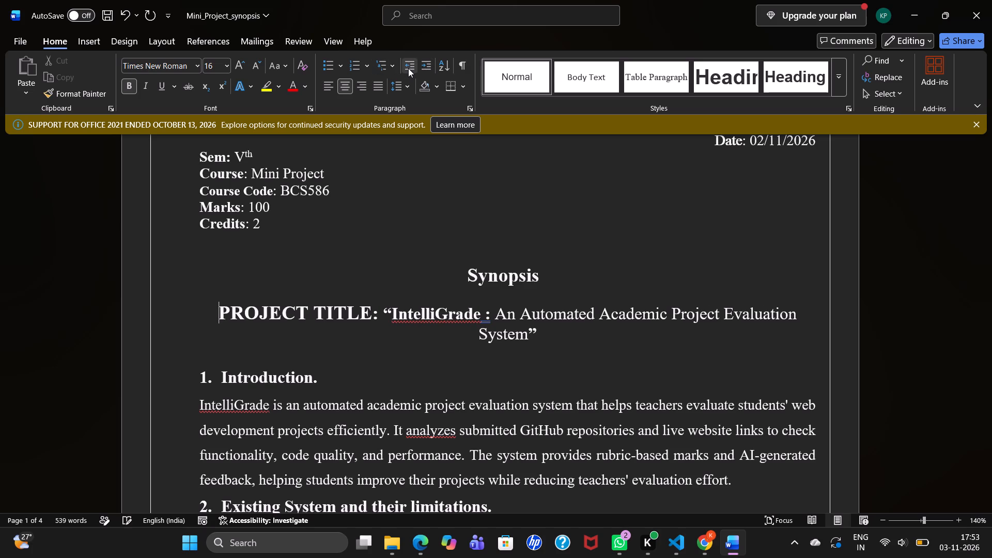
pyautogui.click(408, 68)
pyautogui.click(408, 68)
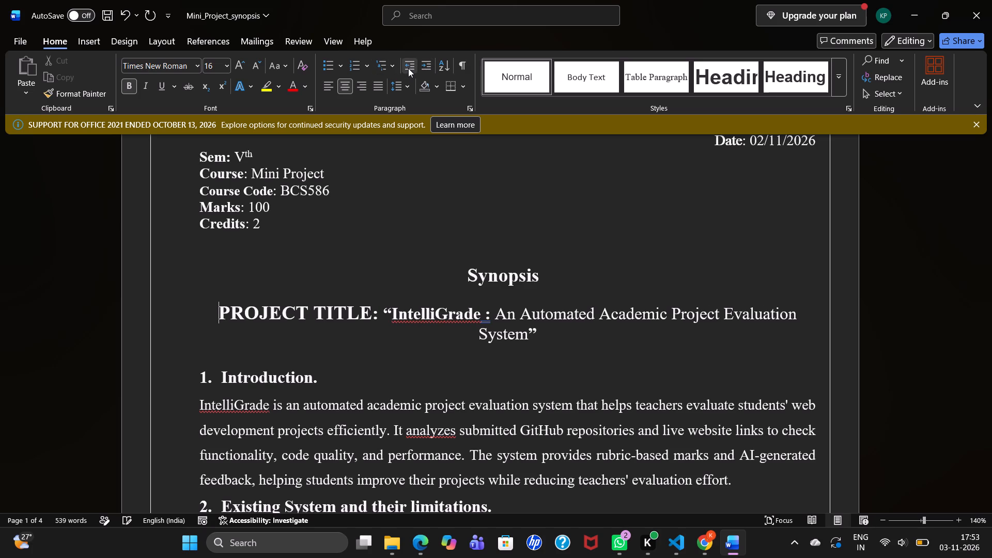
pyautogui.tripleClick(408, 68)
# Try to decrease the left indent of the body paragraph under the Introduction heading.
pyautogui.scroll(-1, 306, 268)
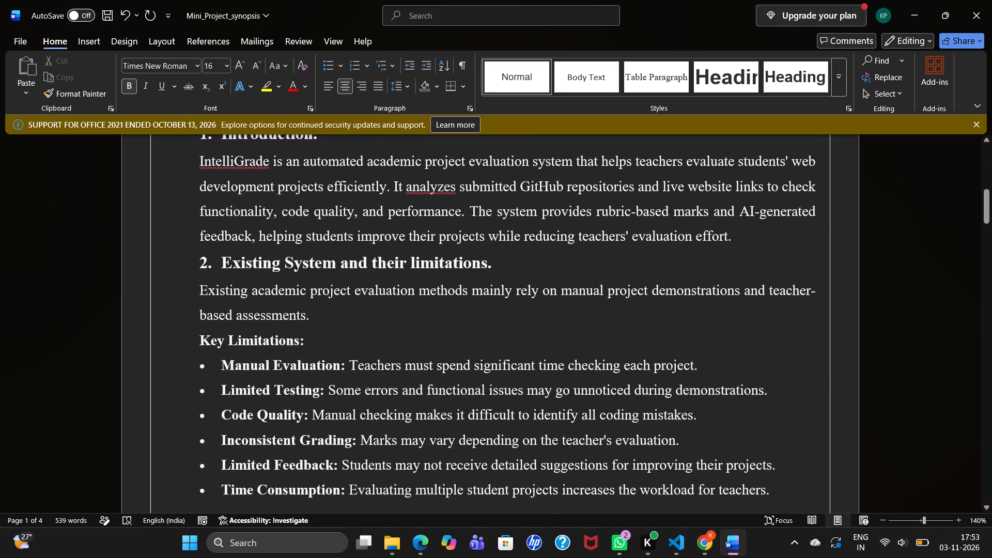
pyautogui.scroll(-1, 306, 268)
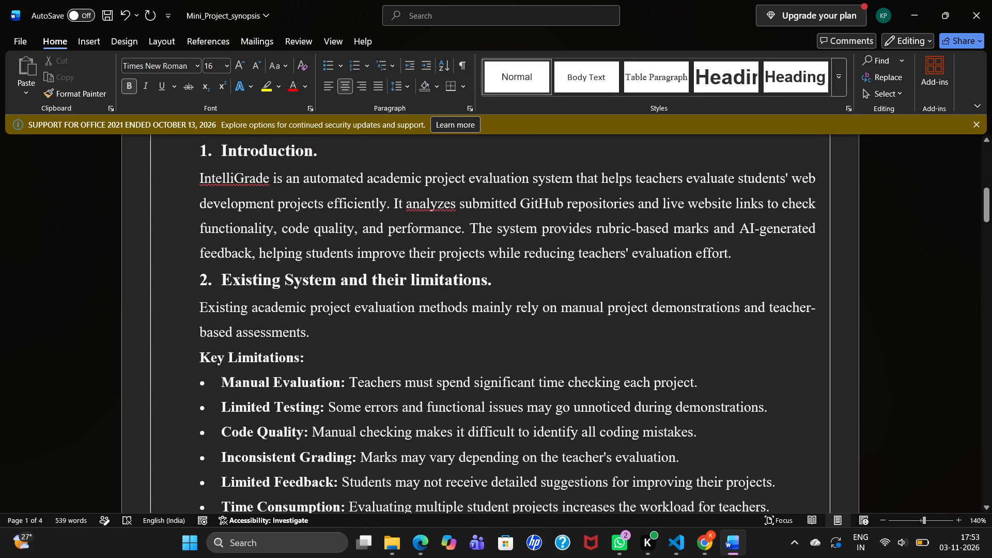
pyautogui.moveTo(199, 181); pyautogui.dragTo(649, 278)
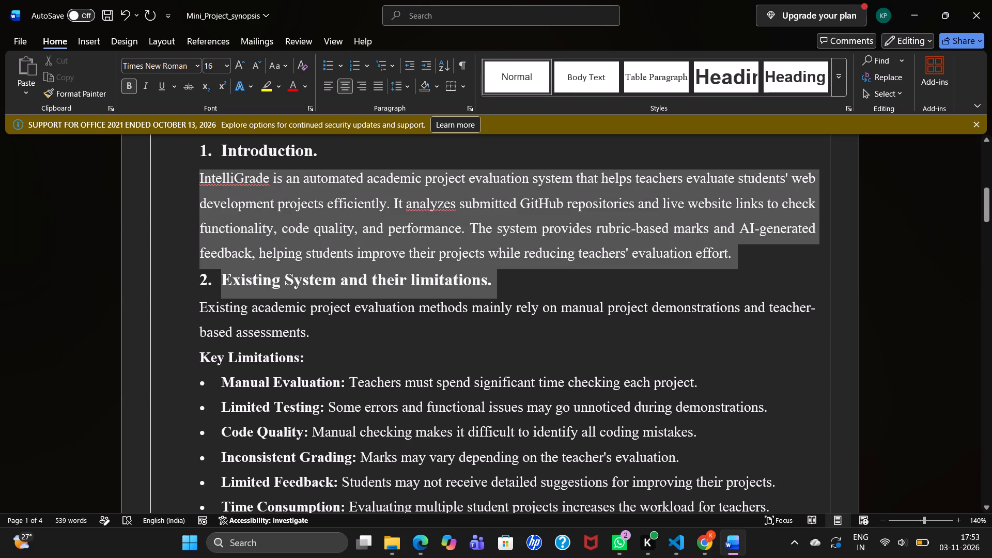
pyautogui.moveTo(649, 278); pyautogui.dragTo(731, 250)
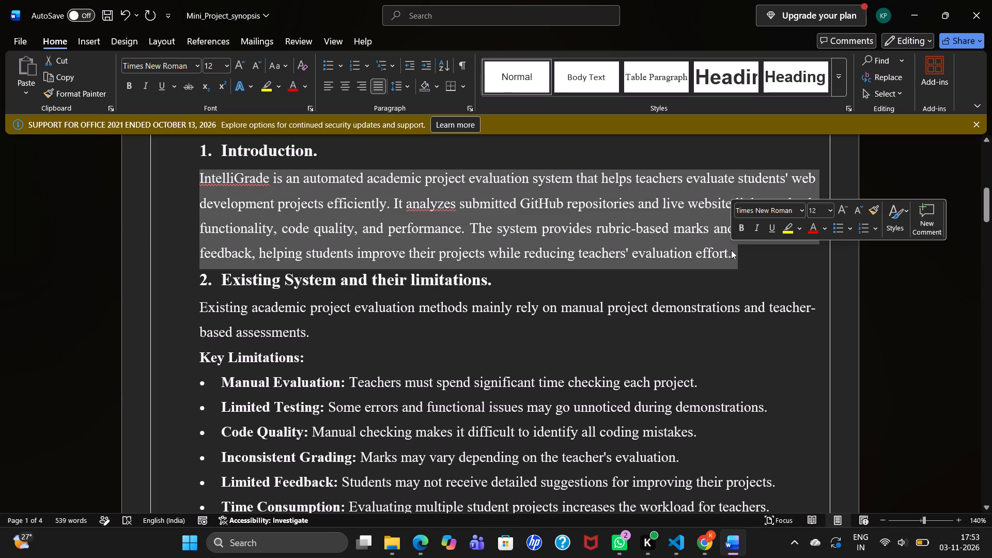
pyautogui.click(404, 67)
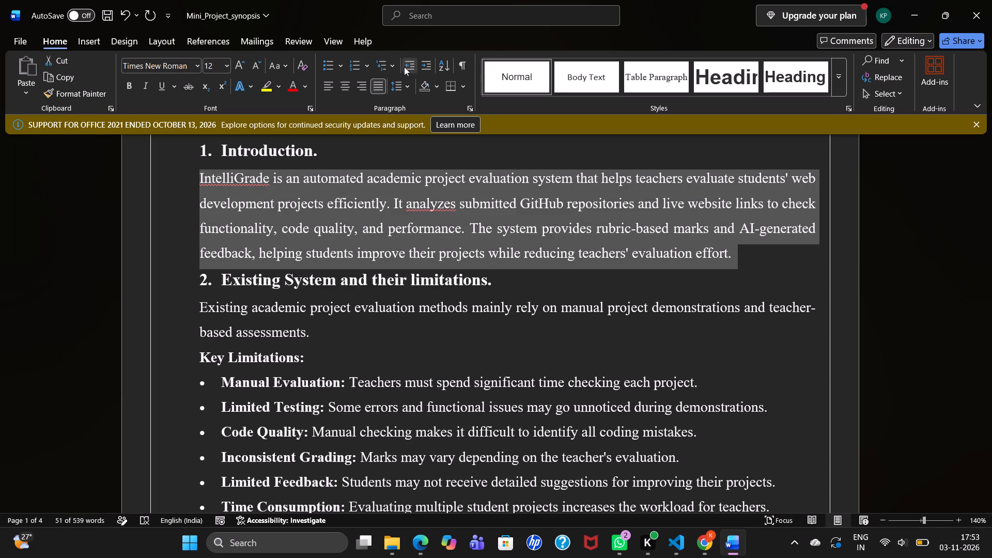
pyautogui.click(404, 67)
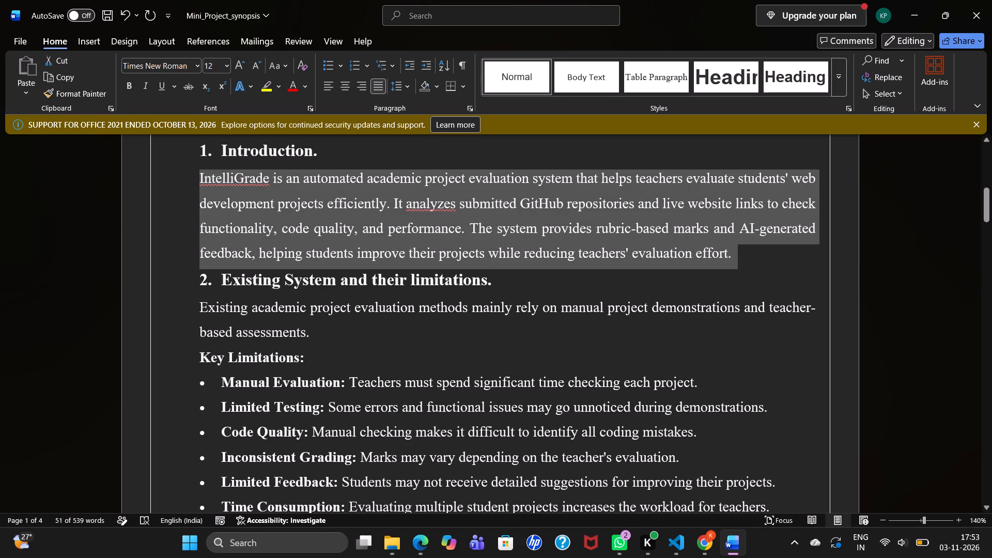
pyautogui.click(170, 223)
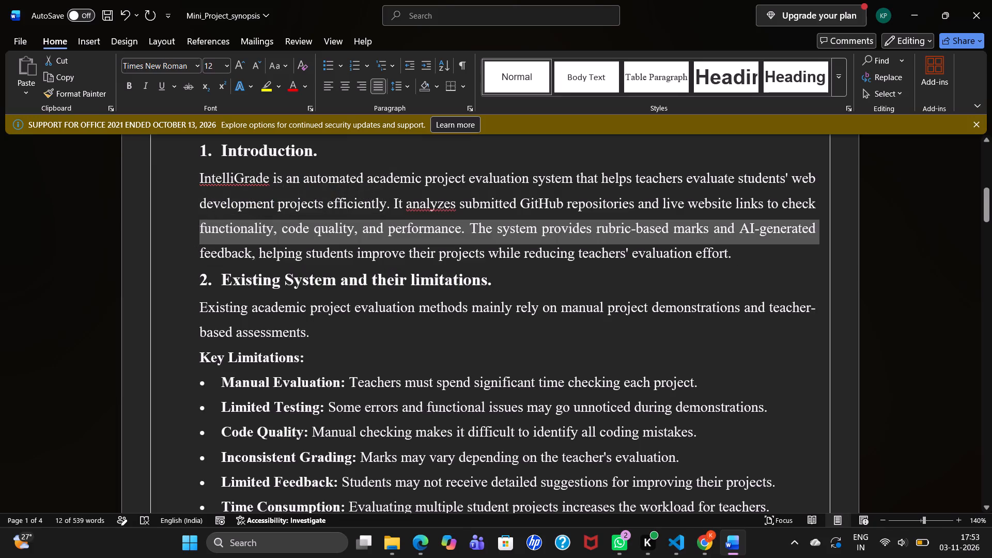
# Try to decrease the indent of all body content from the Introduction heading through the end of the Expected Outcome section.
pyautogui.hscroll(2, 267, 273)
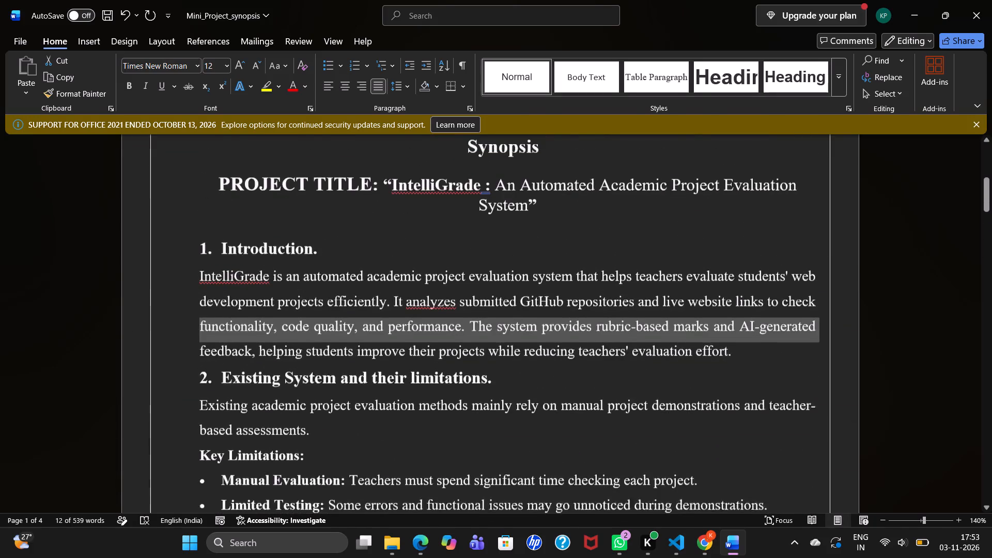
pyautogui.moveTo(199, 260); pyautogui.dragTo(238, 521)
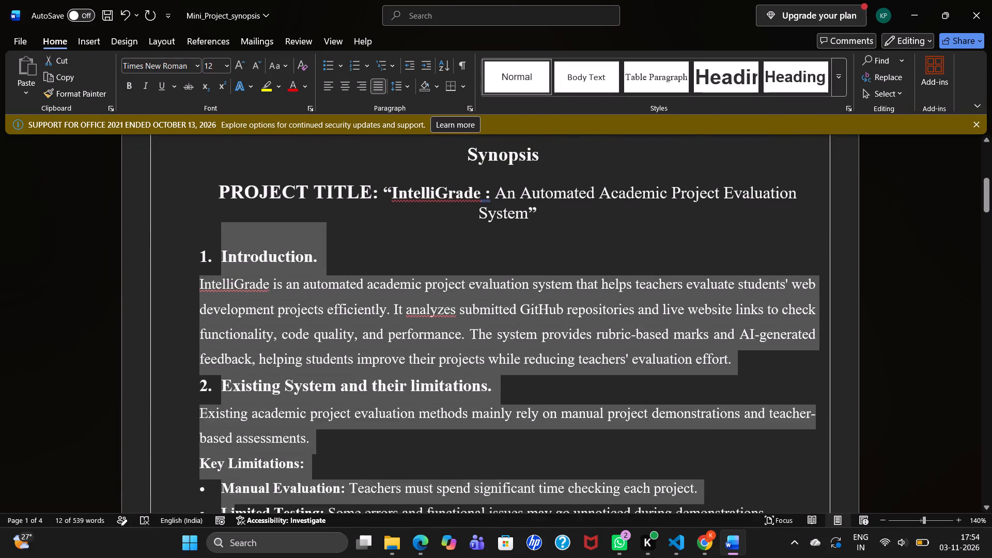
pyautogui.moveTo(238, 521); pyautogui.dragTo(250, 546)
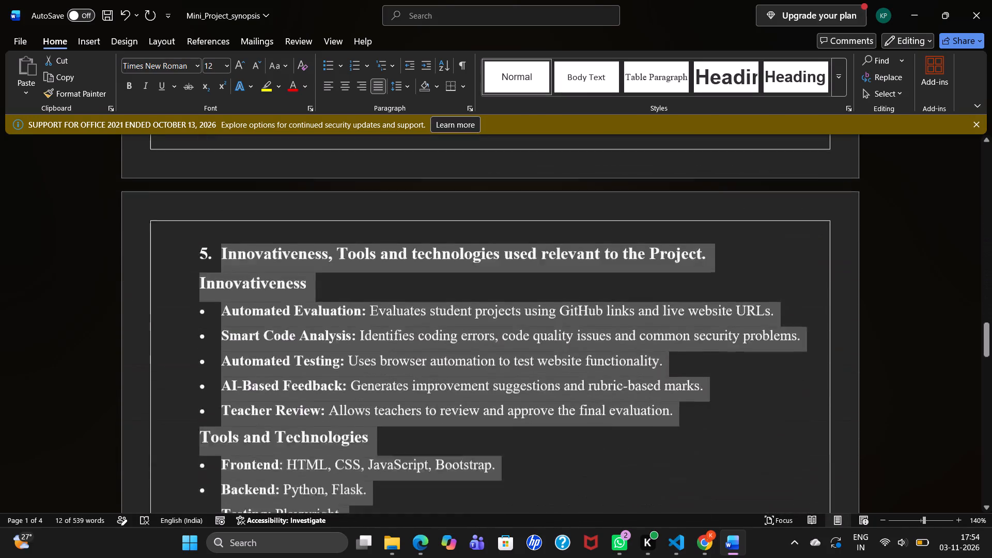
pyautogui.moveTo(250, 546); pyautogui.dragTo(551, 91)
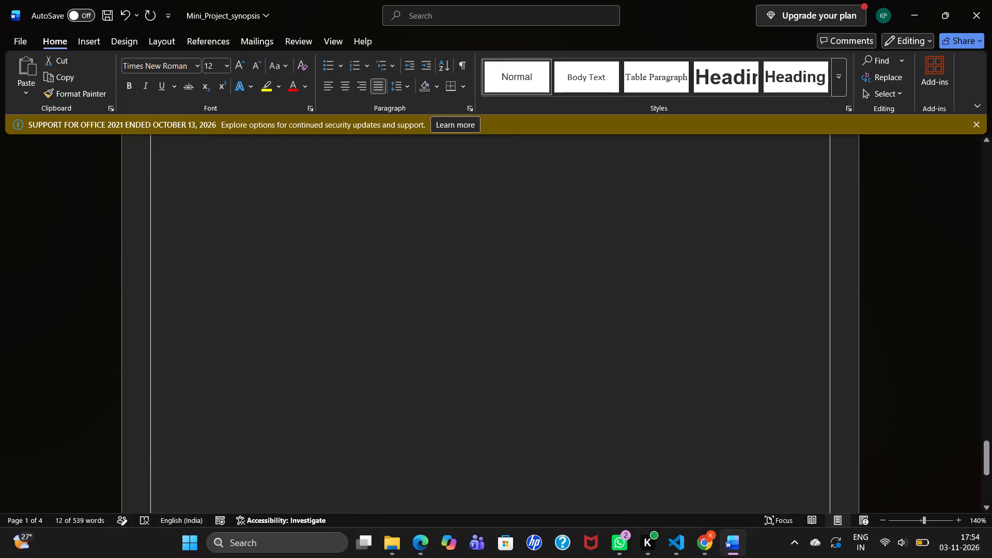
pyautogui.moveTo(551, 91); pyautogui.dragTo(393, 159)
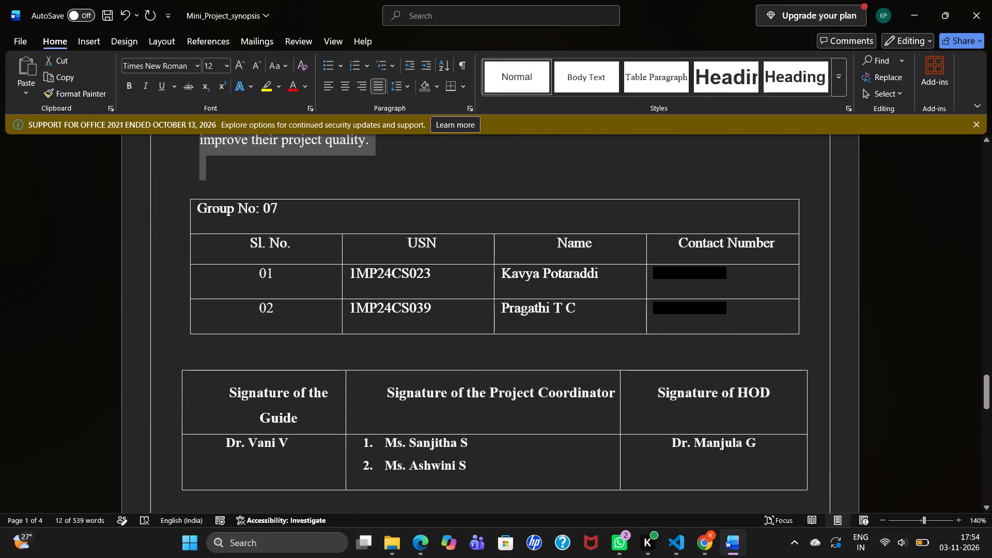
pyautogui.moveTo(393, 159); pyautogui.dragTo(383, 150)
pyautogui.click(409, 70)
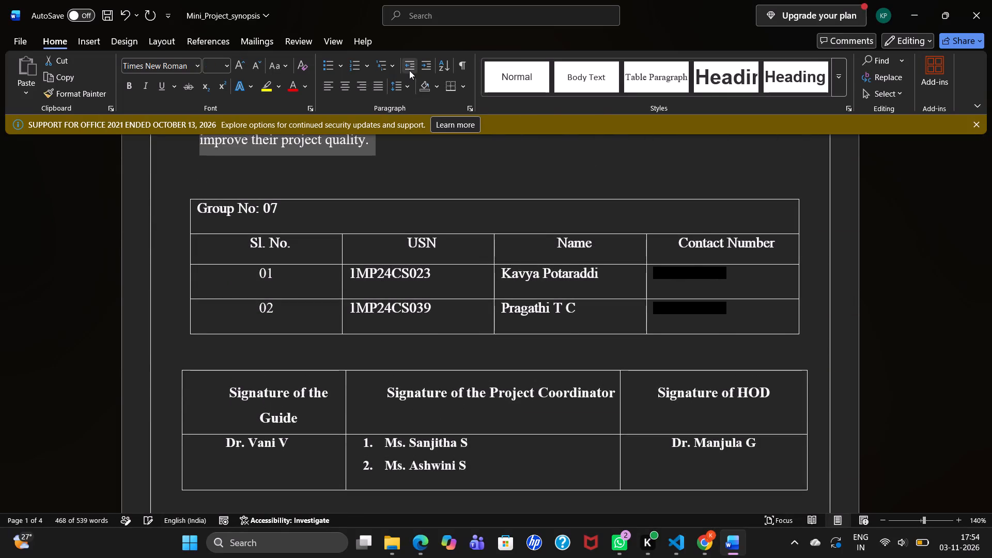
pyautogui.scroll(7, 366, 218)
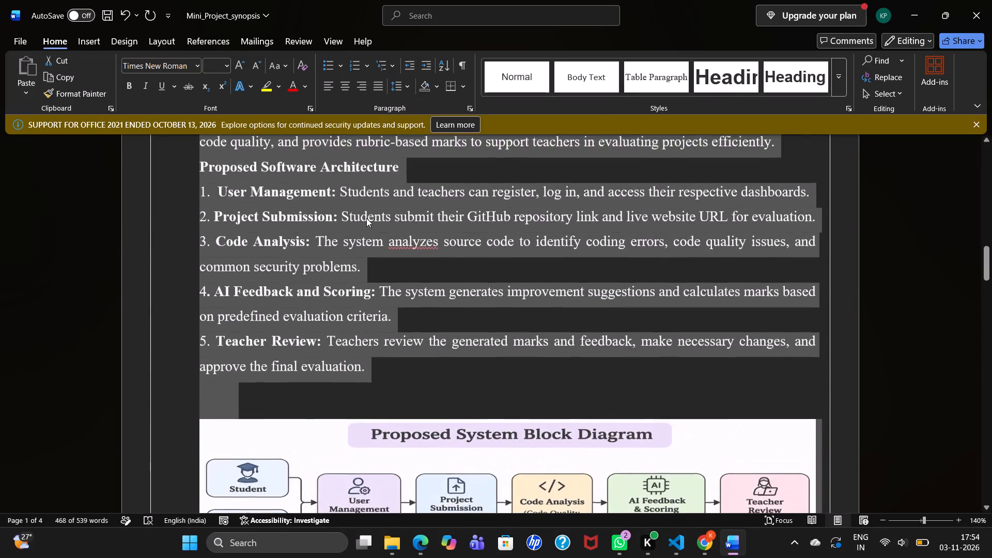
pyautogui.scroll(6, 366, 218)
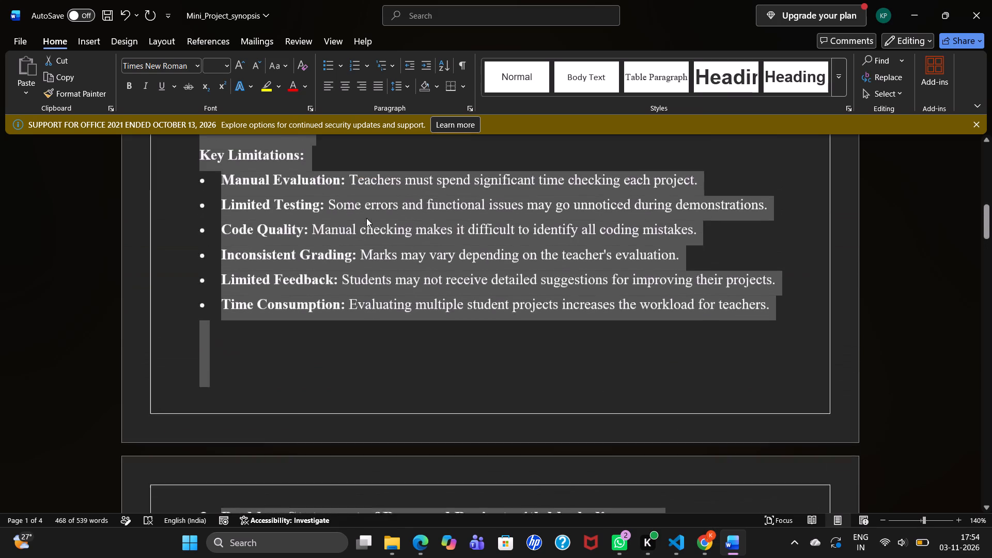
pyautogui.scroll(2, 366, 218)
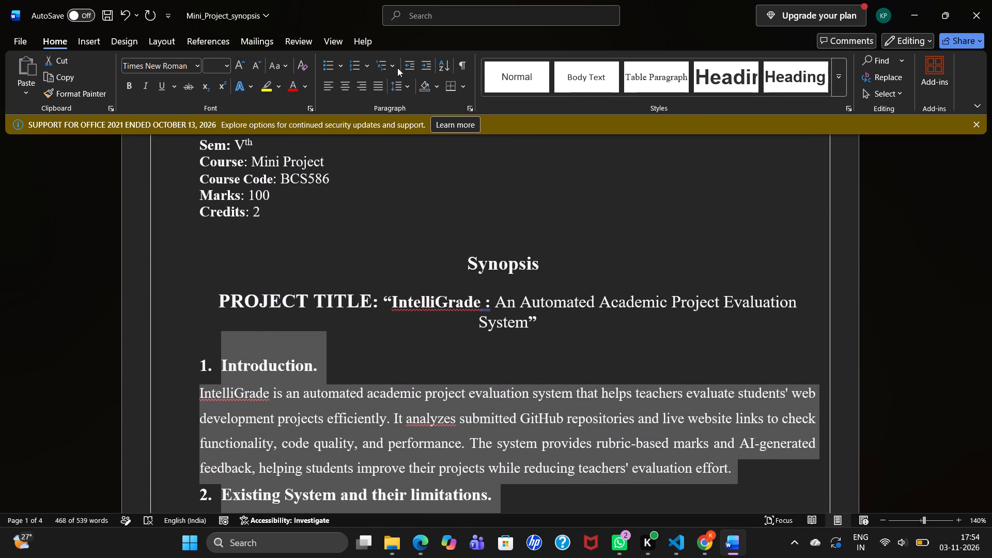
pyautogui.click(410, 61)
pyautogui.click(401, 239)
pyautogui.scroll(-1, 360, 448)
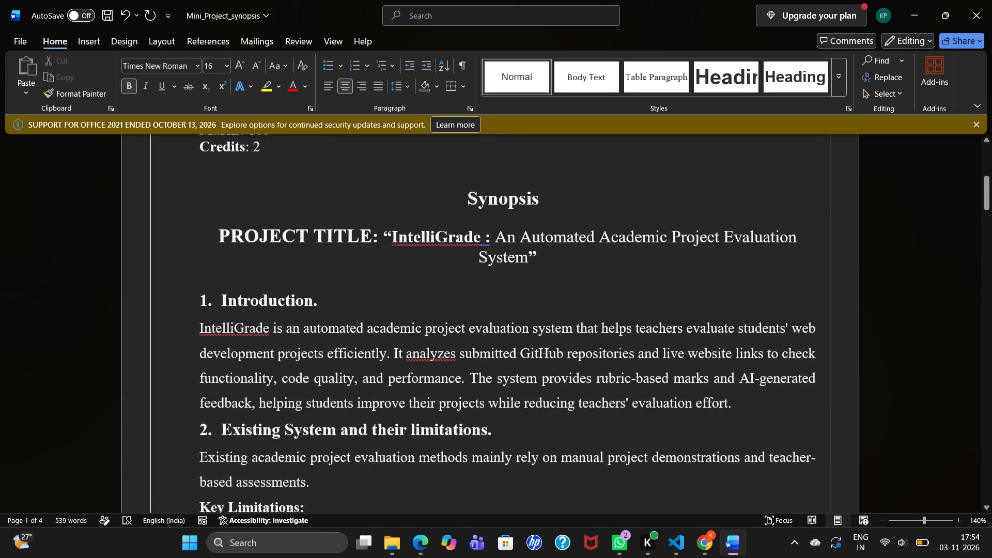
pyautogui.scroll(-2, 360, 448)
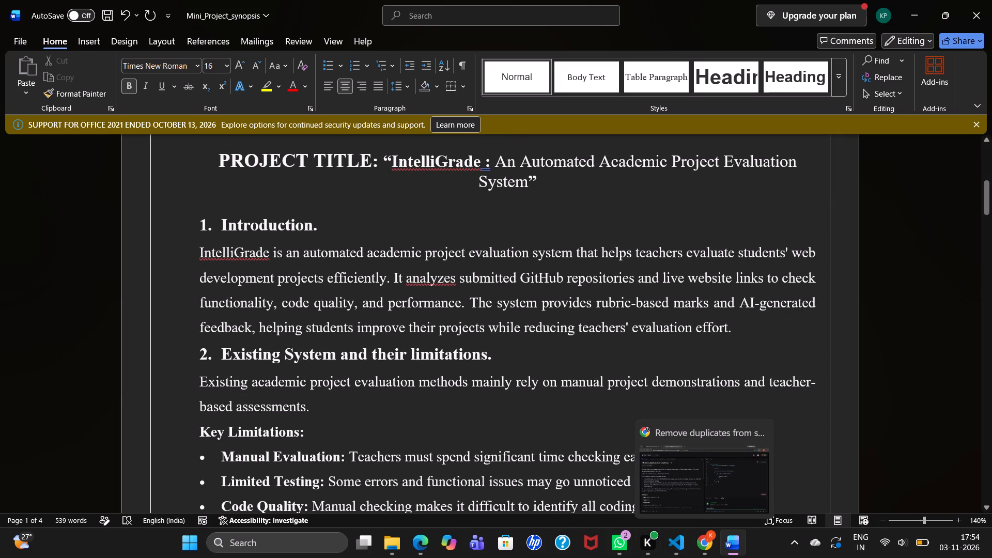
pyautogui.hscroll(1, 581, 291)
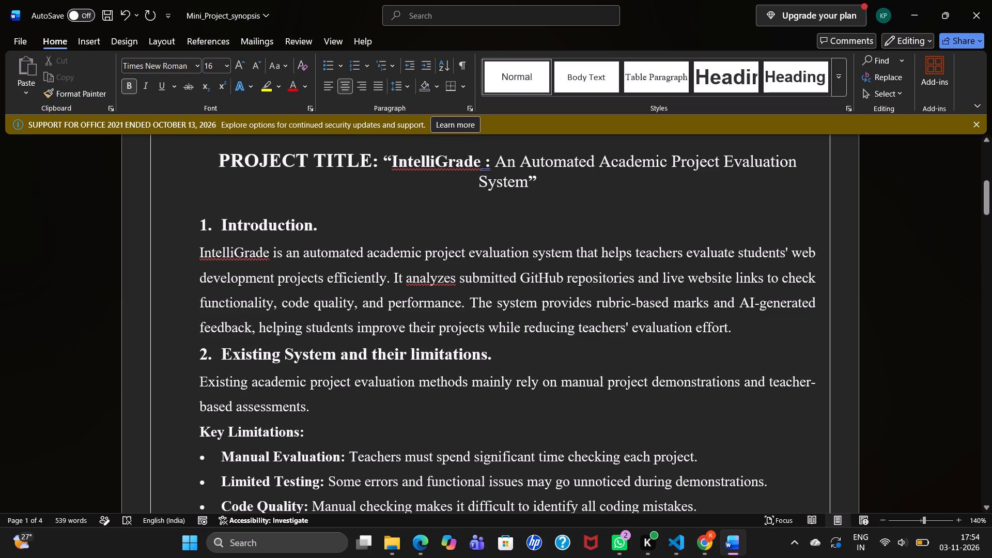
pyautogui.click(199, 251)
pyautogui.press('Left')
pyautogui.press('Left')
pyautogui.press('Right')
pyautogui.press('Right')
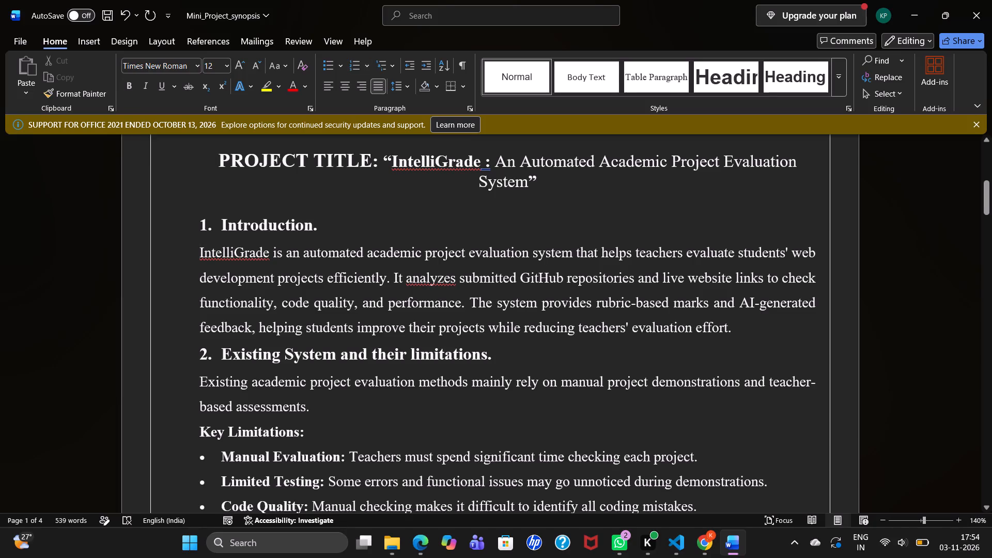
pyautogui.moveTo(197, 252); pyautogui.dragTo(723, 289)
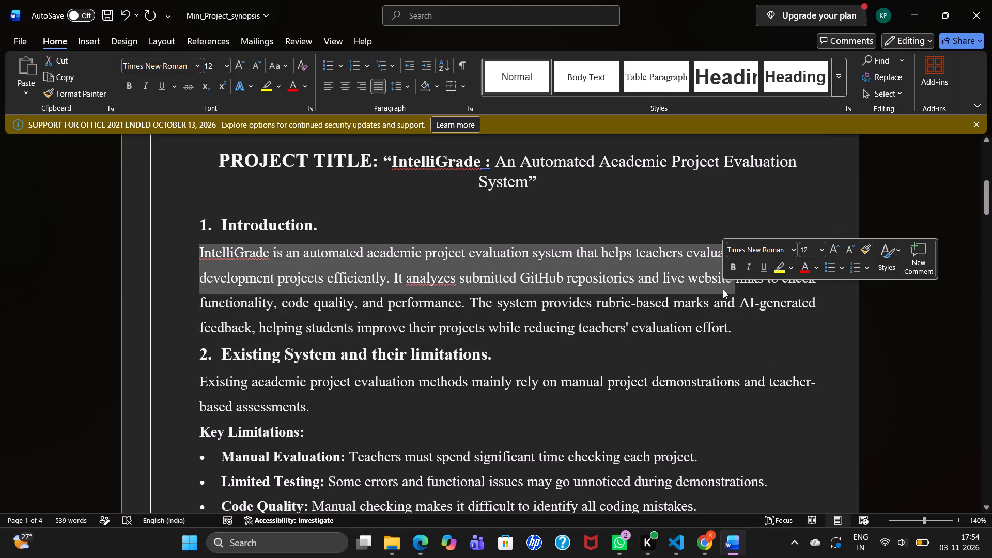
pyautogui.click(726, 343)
# Examine the text alignment and page layout of the synopsis from the heading details through the following pages.
pyautogui.hscroll(3, 520, 388)
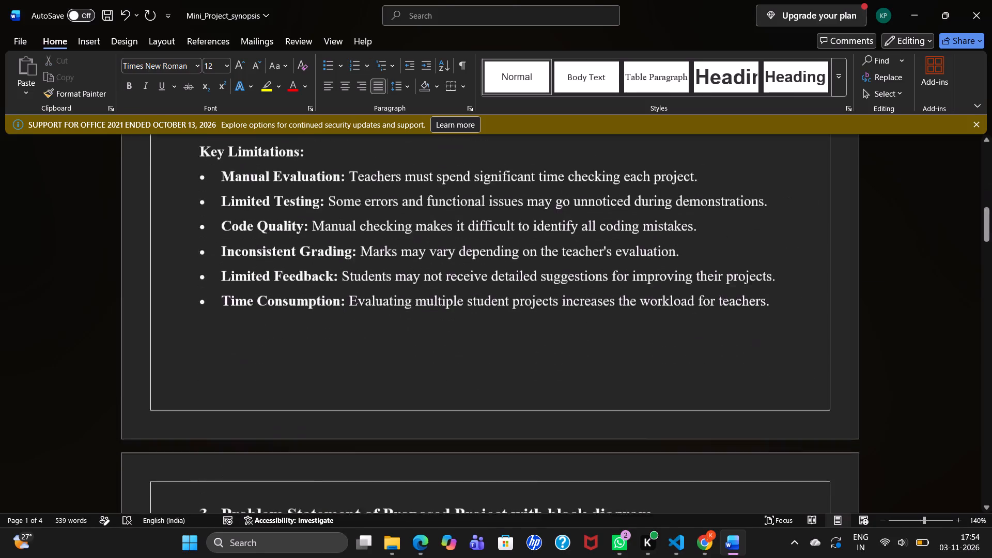
pyautogui.scroll(-11, 520, 388)
pyautogui.scroll(1, 520, 388)
pyautogui.scroll(-1, 520, 388)
pyautogui.scroll(1, 520, 388)
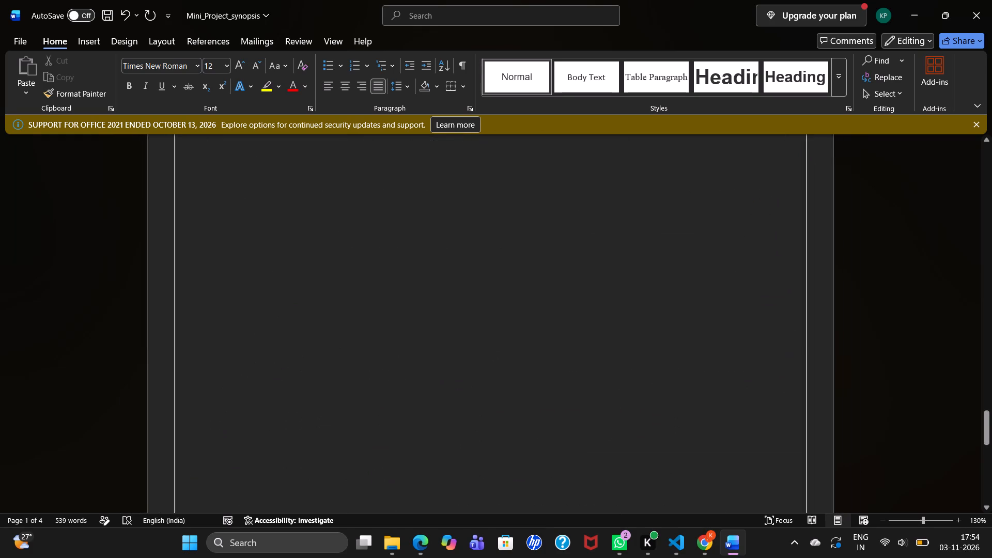
pyautogui.scroll(6, 520, 388)
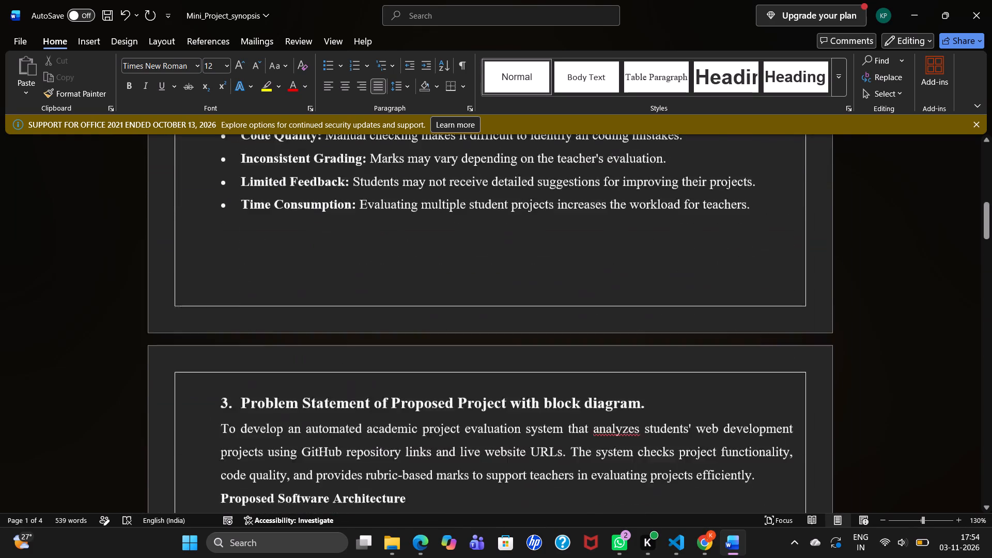
pyautogui.scroll(3, 520, 388)
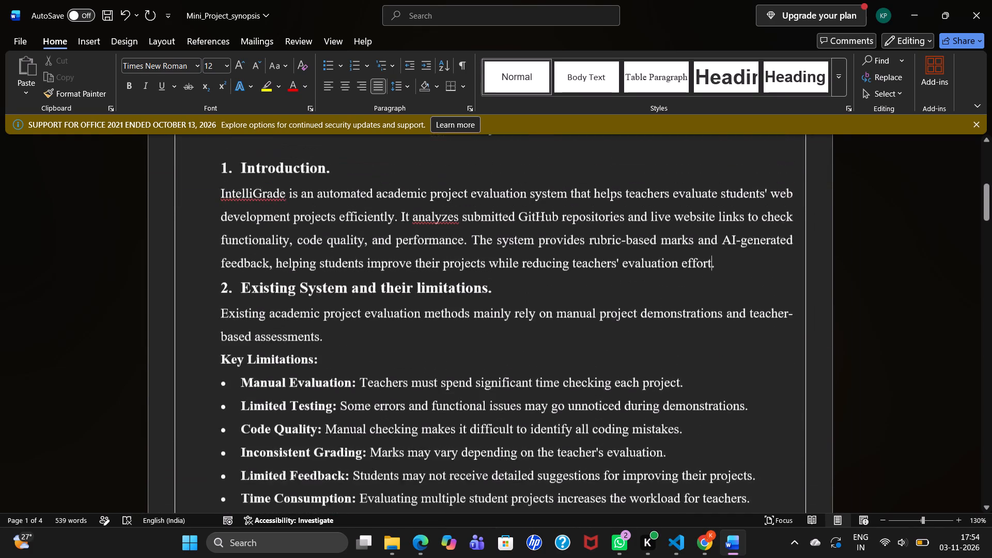
pyautogui.scroll(1, 520, 388)
pyautogui.scroll(1, 499, 427)
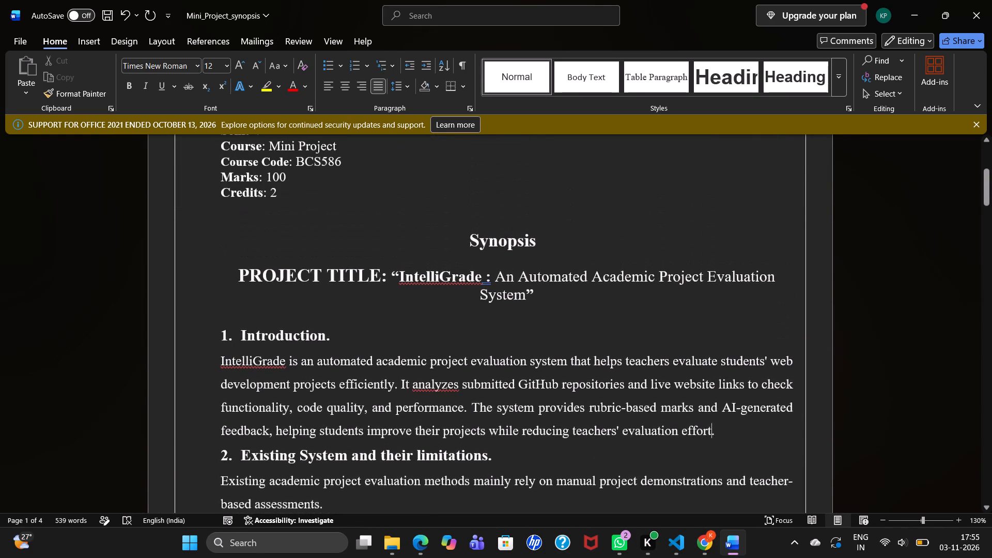
pyautogui.scroll(1, 499, 427)
pyautogui.click(499, 427)
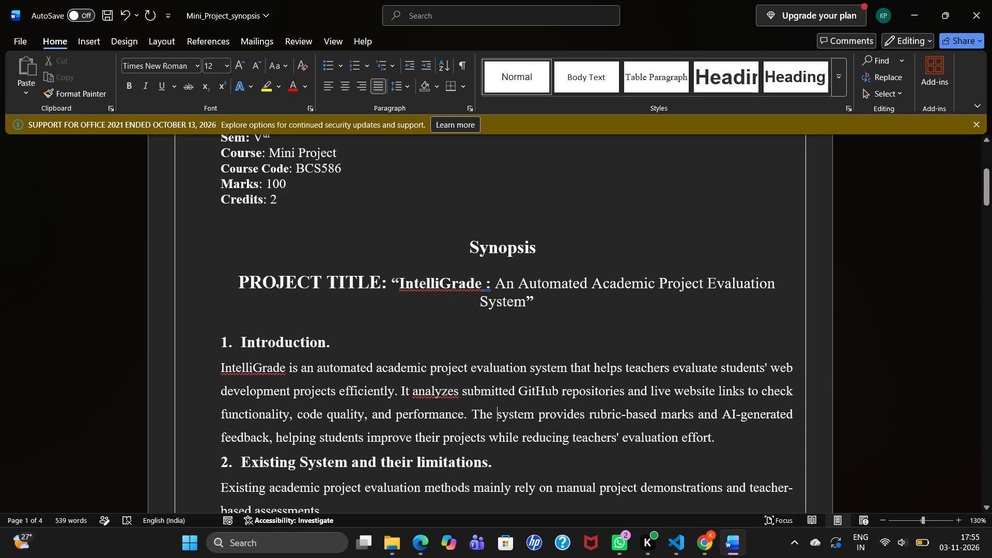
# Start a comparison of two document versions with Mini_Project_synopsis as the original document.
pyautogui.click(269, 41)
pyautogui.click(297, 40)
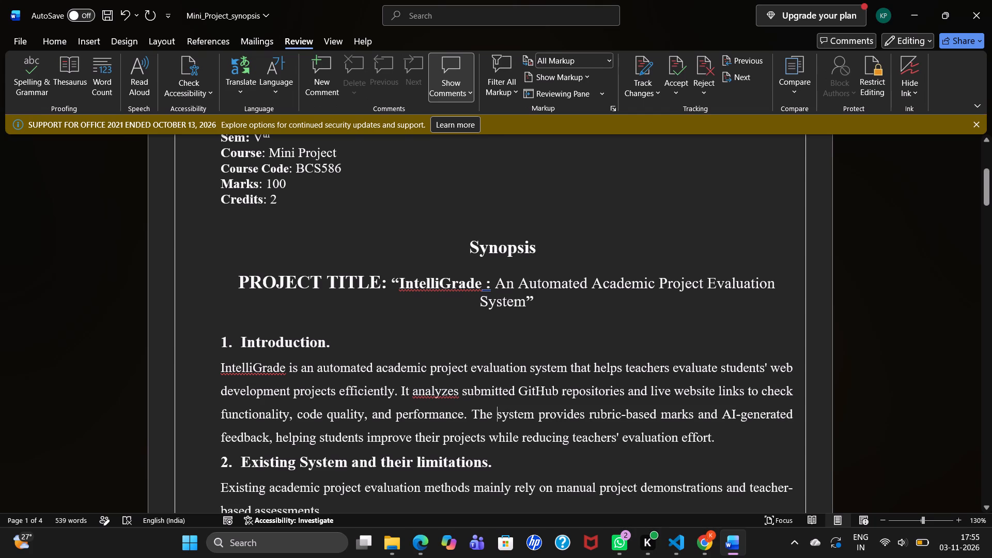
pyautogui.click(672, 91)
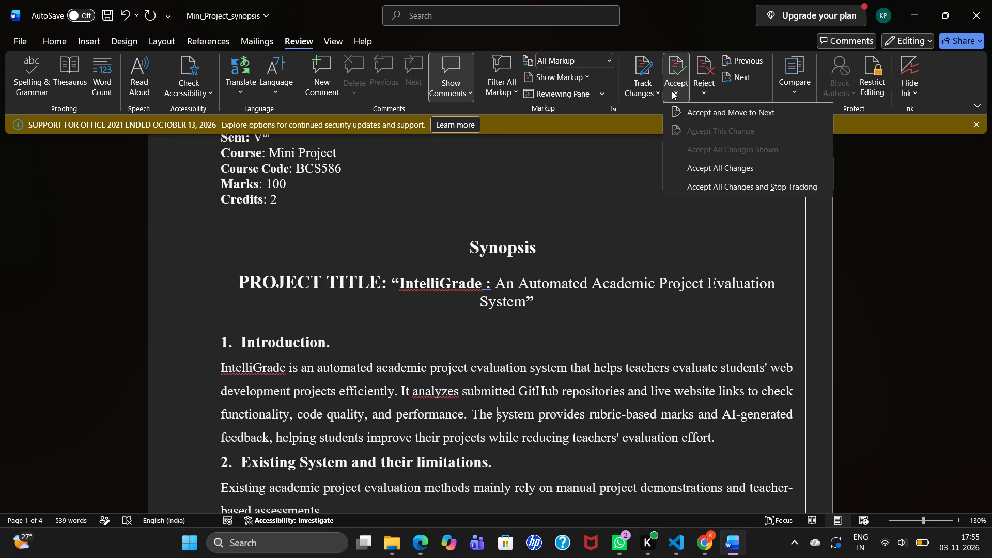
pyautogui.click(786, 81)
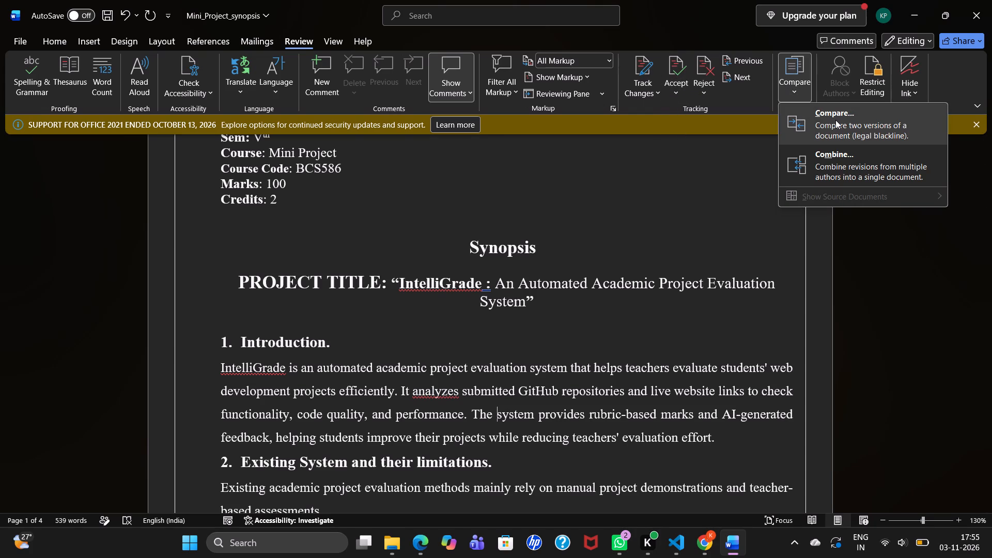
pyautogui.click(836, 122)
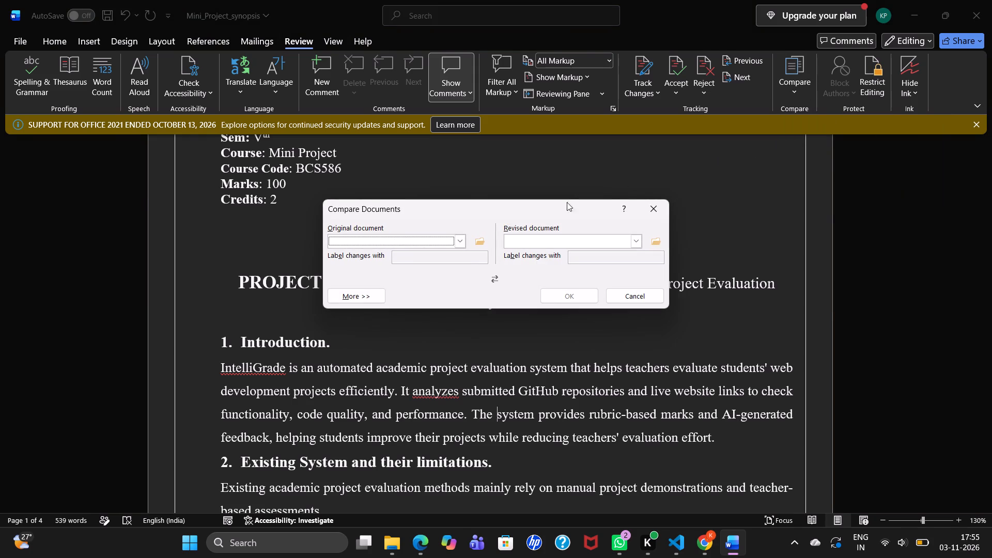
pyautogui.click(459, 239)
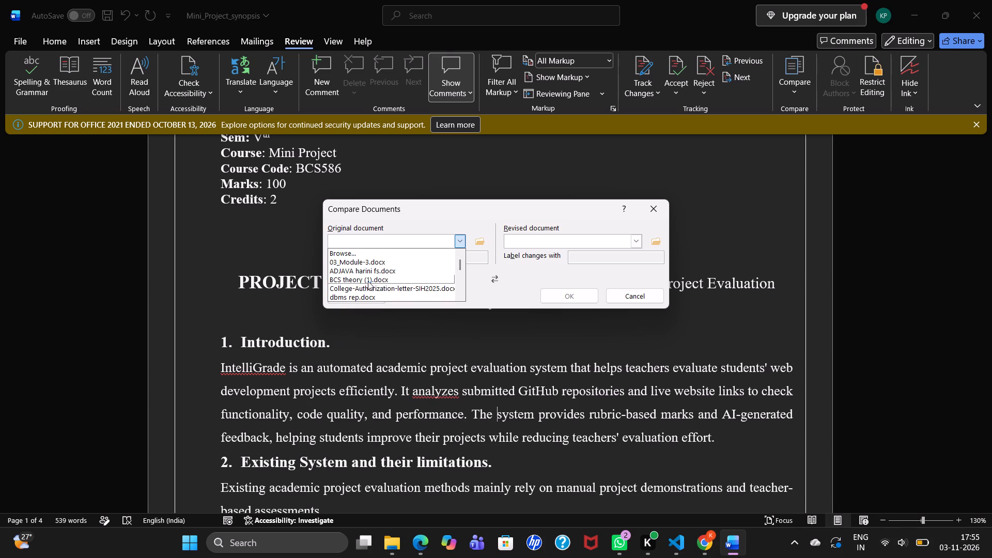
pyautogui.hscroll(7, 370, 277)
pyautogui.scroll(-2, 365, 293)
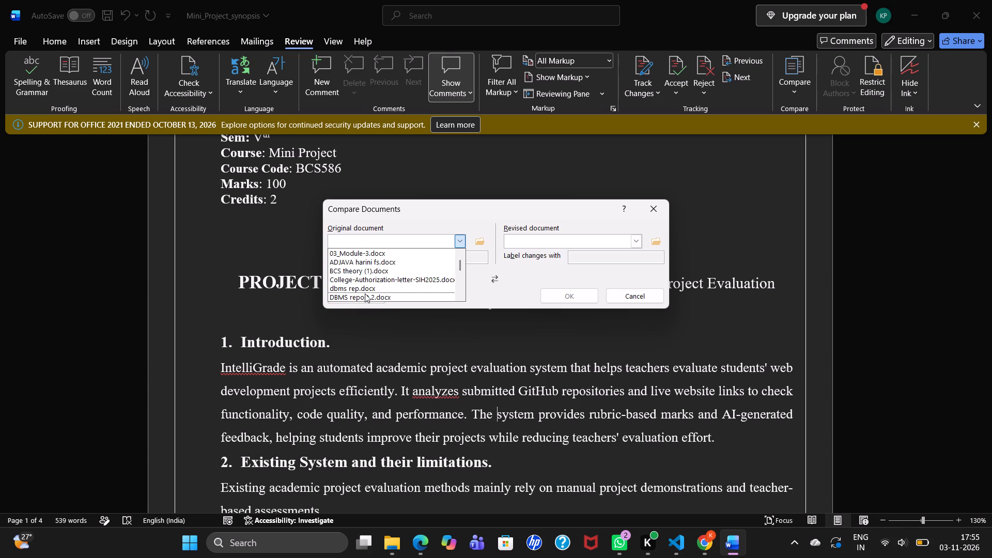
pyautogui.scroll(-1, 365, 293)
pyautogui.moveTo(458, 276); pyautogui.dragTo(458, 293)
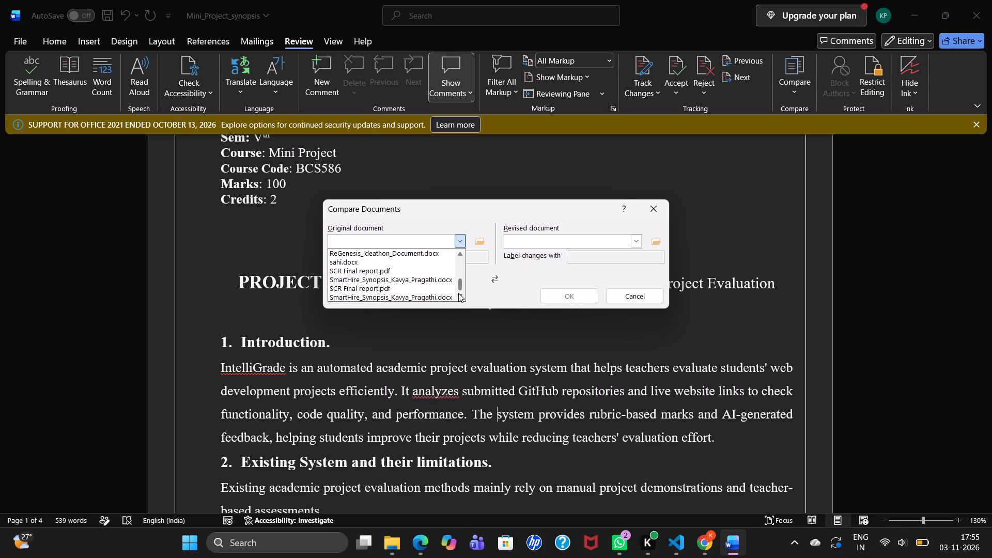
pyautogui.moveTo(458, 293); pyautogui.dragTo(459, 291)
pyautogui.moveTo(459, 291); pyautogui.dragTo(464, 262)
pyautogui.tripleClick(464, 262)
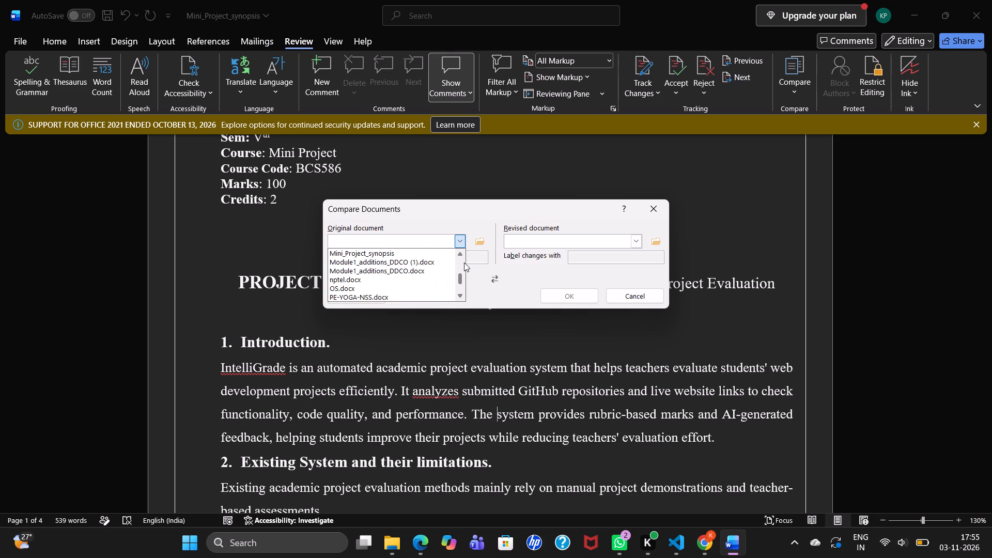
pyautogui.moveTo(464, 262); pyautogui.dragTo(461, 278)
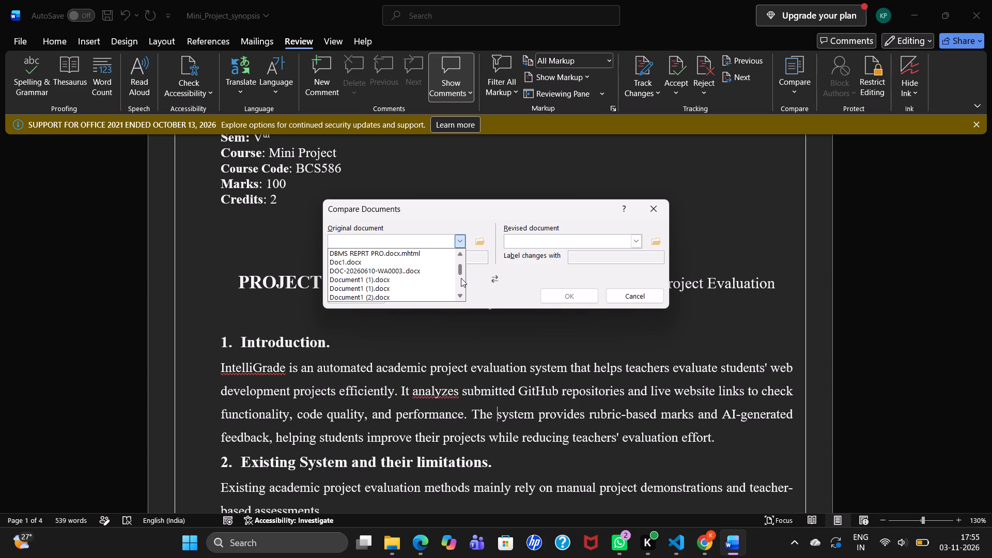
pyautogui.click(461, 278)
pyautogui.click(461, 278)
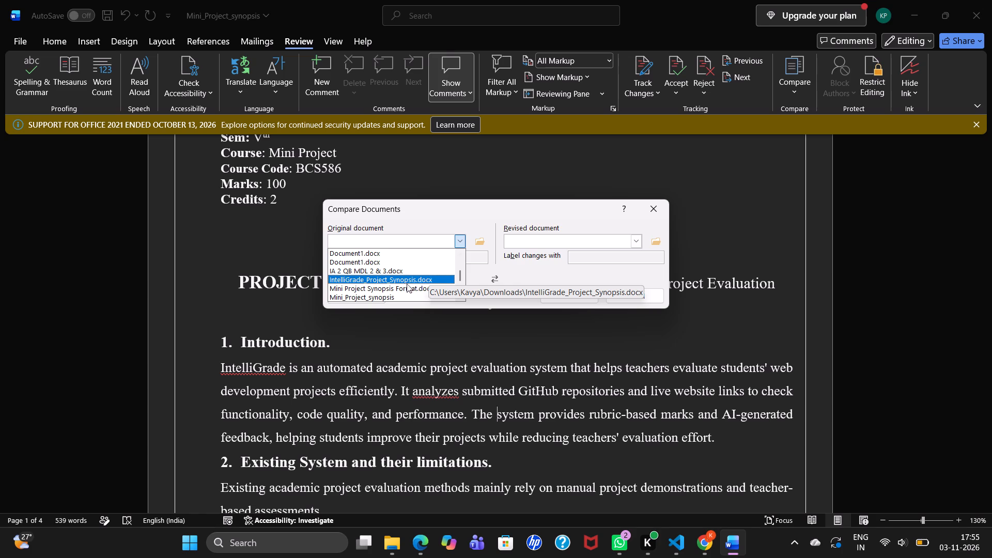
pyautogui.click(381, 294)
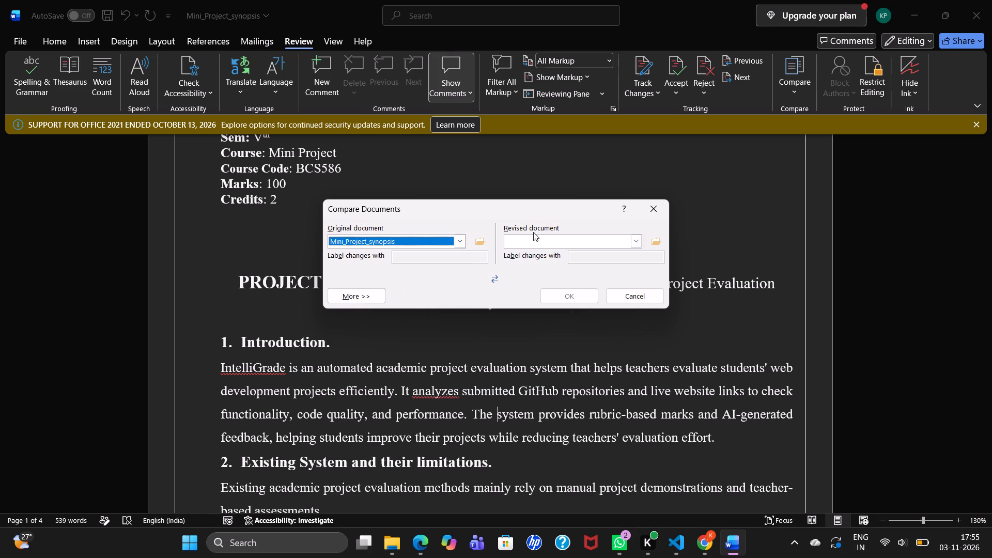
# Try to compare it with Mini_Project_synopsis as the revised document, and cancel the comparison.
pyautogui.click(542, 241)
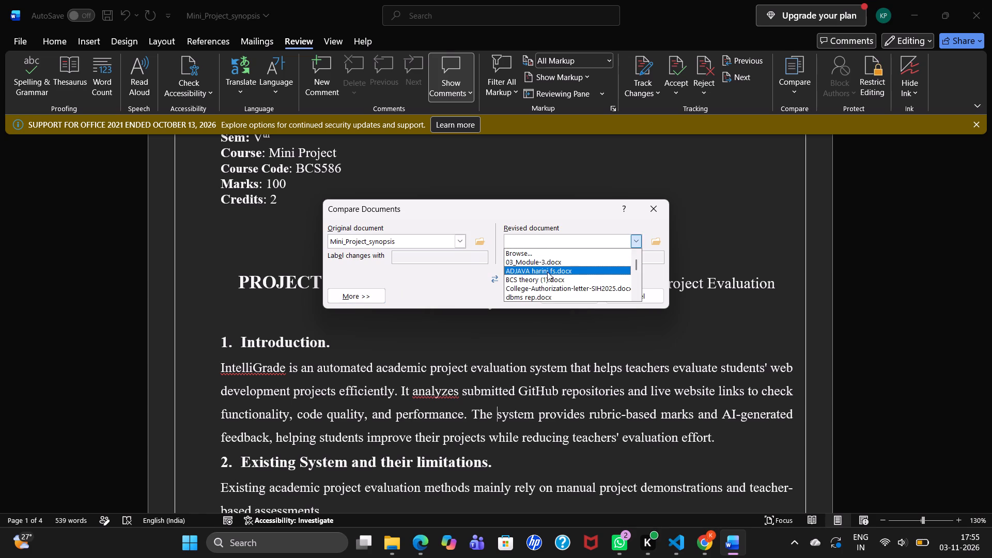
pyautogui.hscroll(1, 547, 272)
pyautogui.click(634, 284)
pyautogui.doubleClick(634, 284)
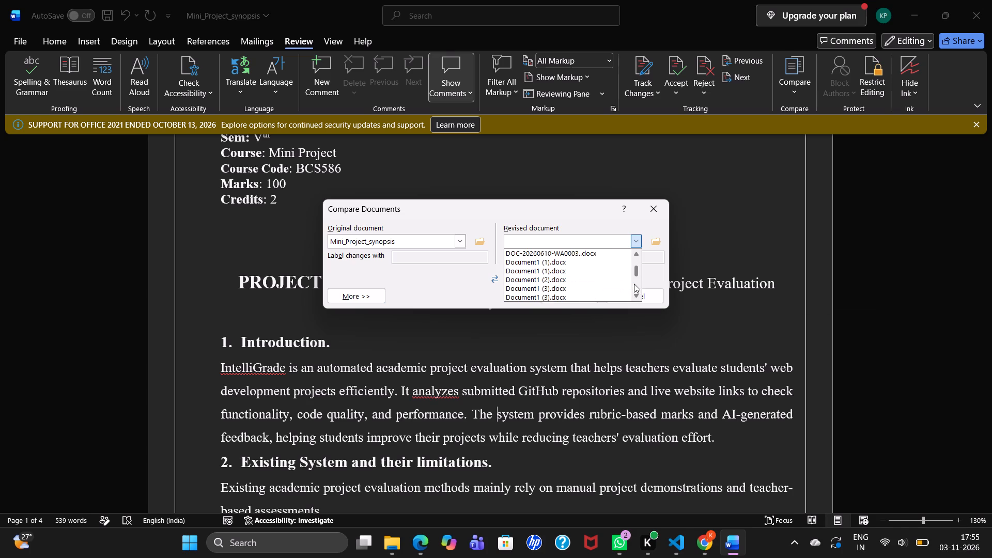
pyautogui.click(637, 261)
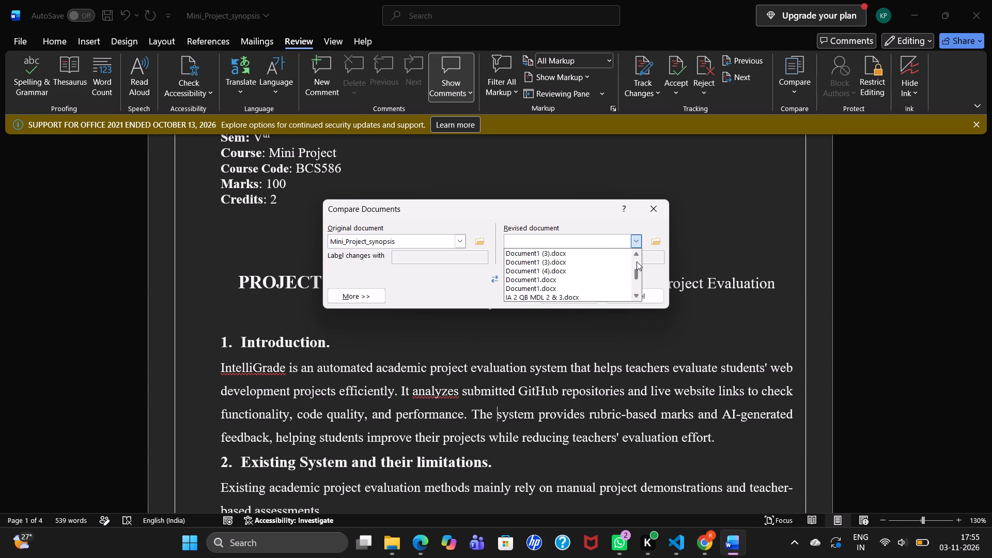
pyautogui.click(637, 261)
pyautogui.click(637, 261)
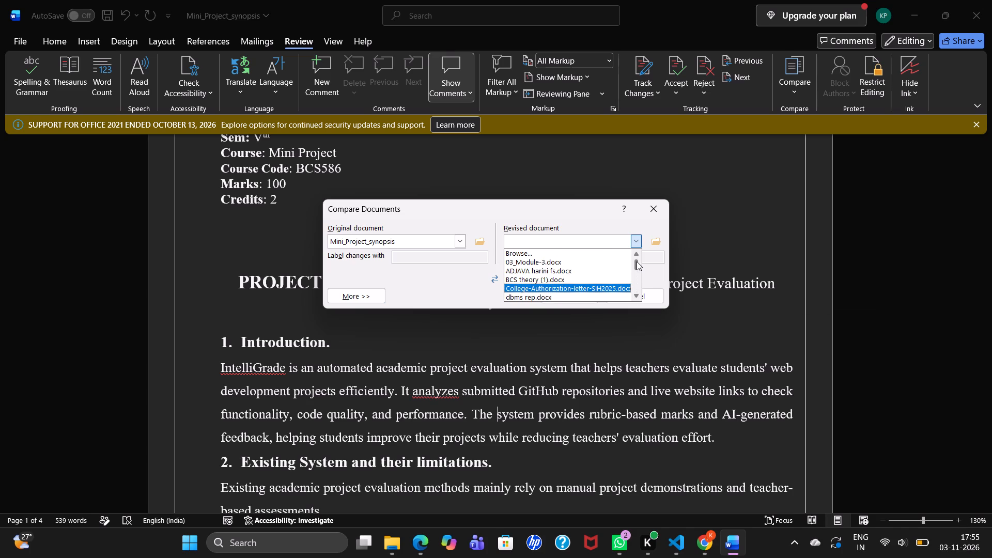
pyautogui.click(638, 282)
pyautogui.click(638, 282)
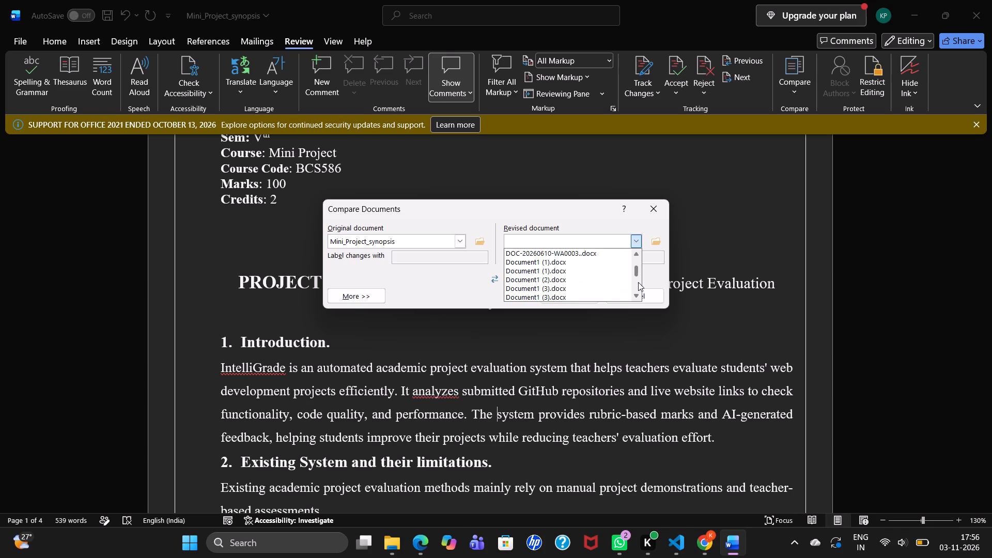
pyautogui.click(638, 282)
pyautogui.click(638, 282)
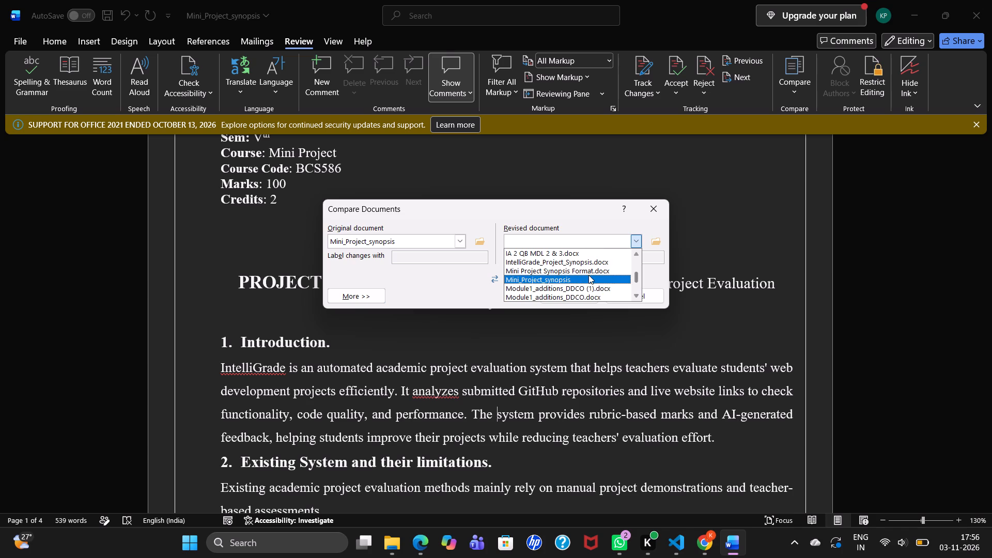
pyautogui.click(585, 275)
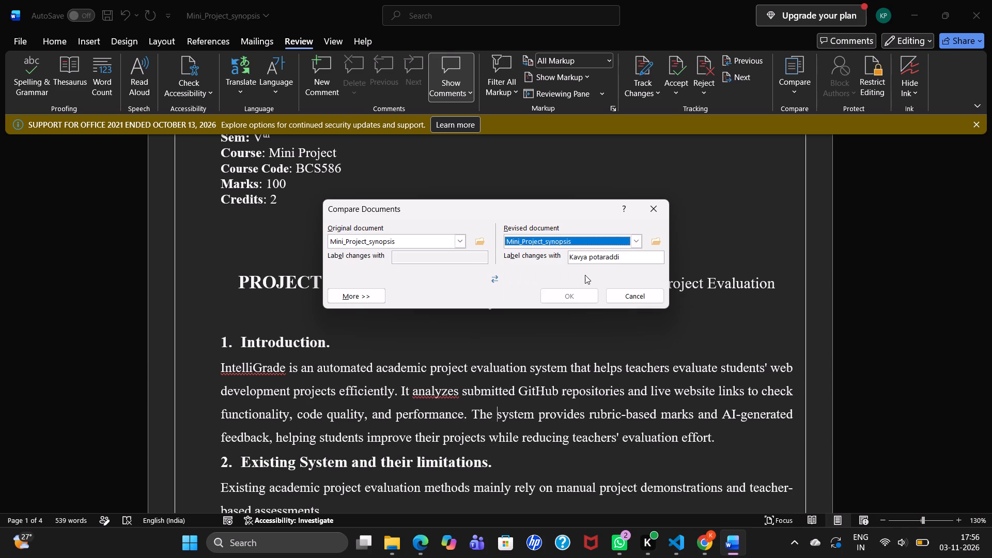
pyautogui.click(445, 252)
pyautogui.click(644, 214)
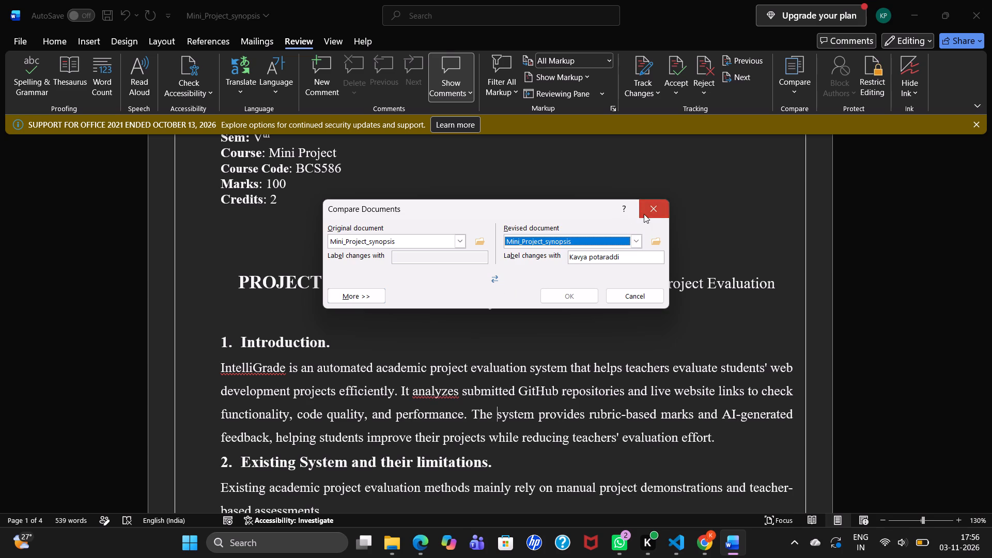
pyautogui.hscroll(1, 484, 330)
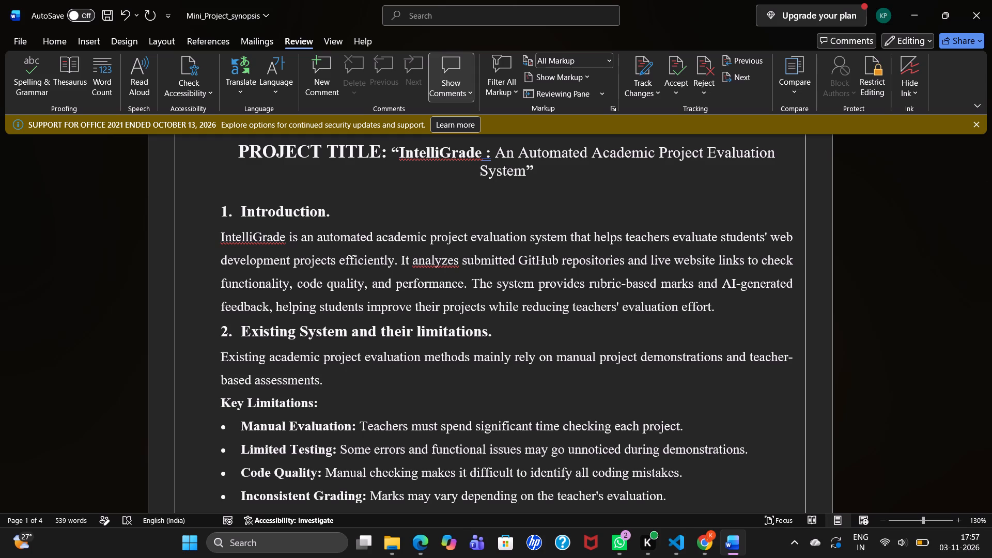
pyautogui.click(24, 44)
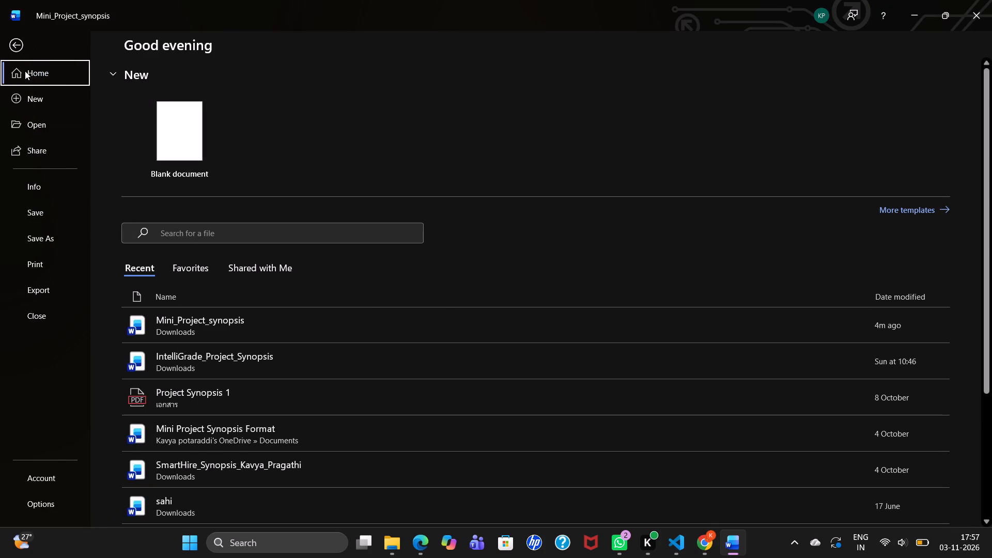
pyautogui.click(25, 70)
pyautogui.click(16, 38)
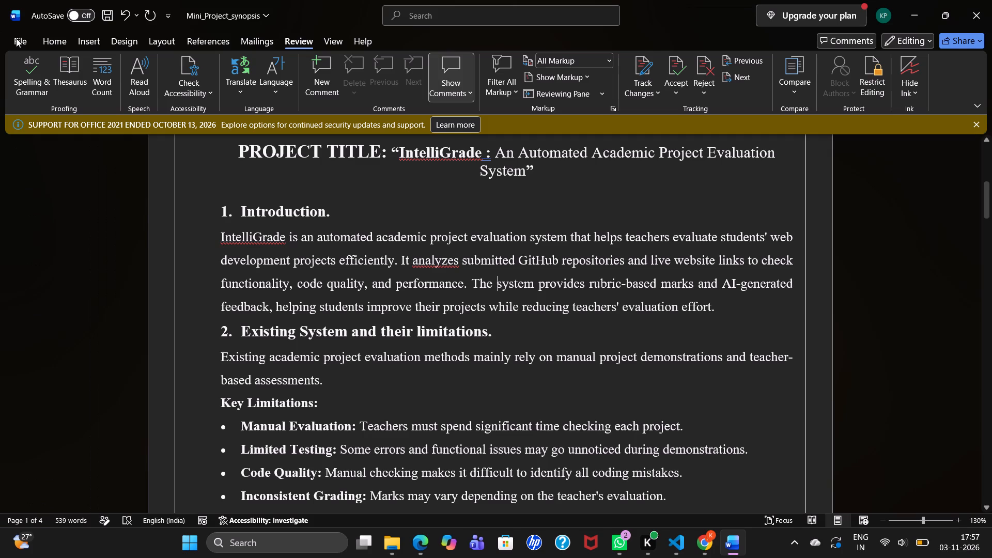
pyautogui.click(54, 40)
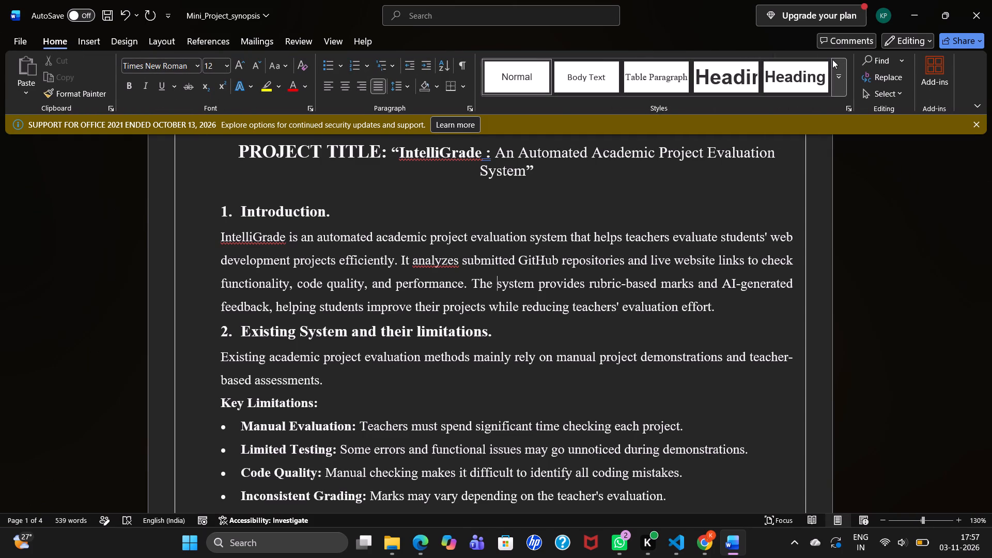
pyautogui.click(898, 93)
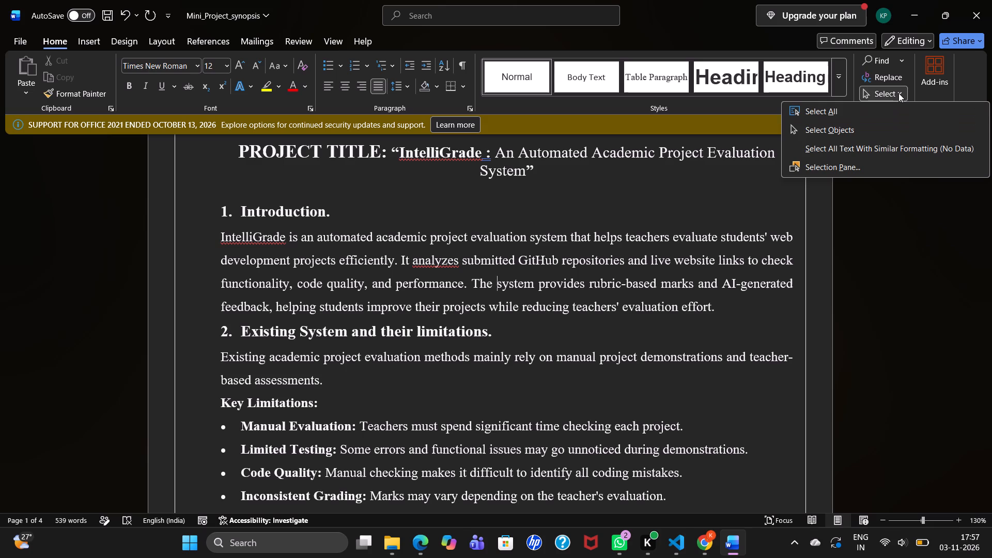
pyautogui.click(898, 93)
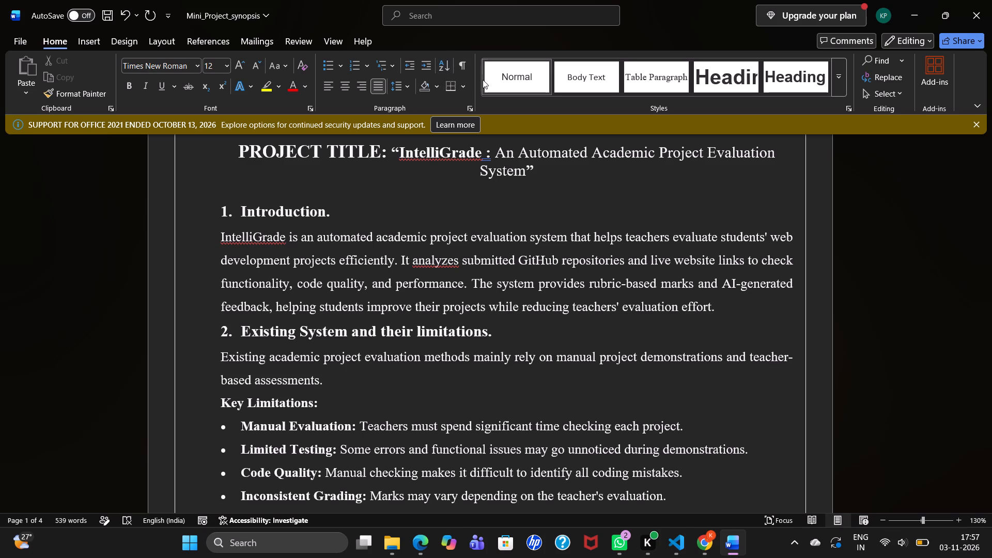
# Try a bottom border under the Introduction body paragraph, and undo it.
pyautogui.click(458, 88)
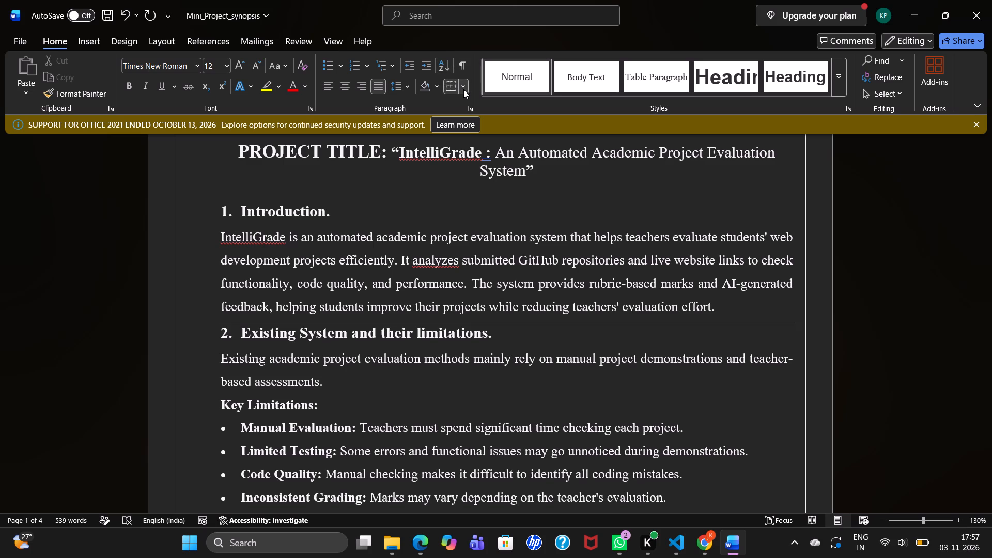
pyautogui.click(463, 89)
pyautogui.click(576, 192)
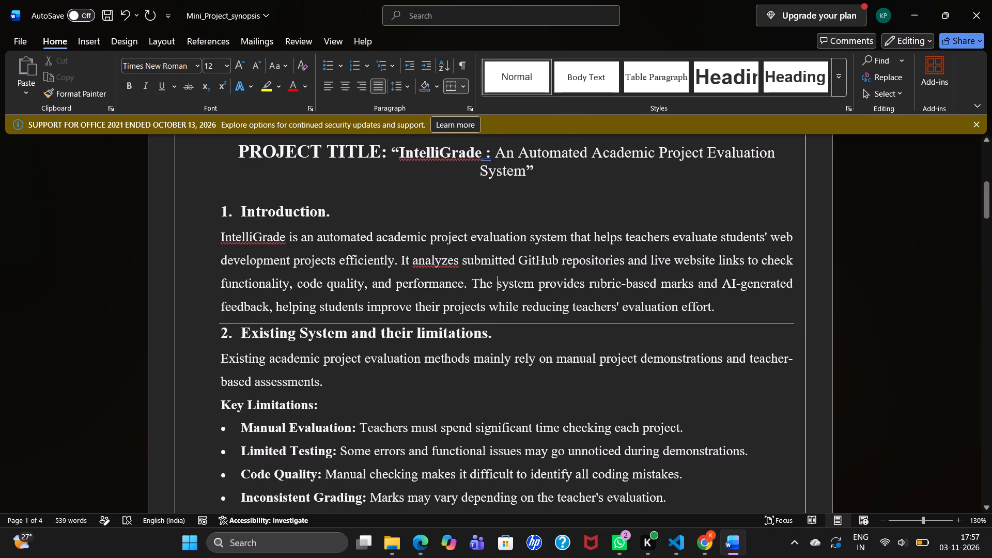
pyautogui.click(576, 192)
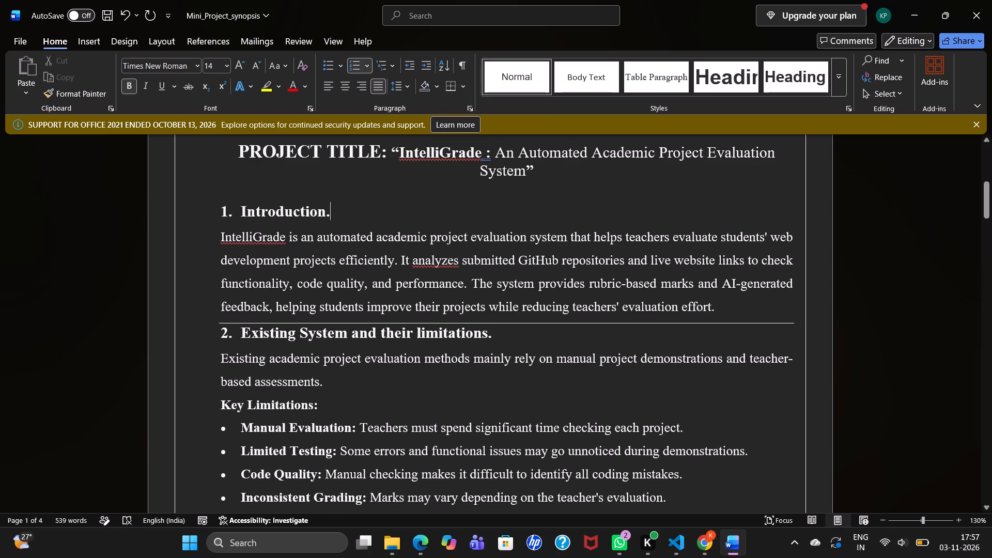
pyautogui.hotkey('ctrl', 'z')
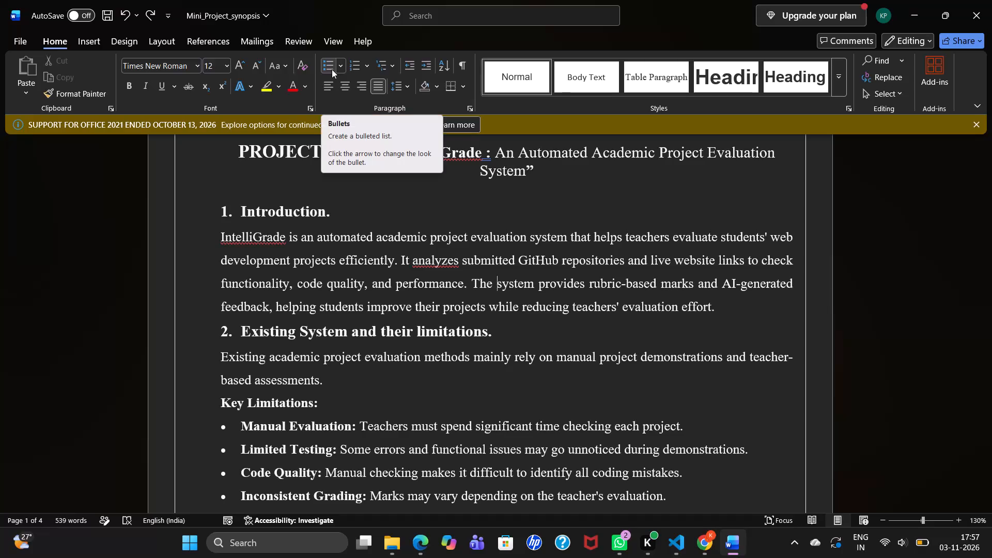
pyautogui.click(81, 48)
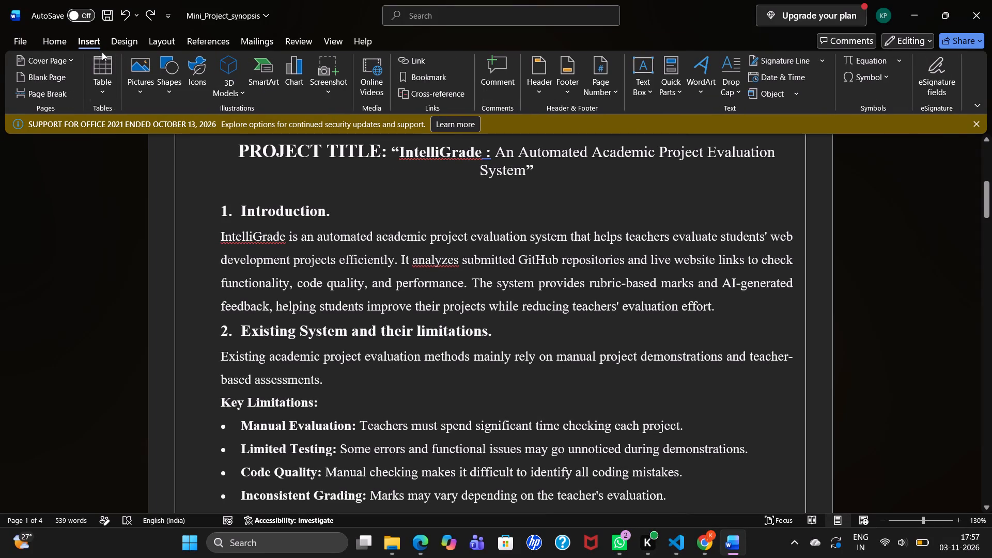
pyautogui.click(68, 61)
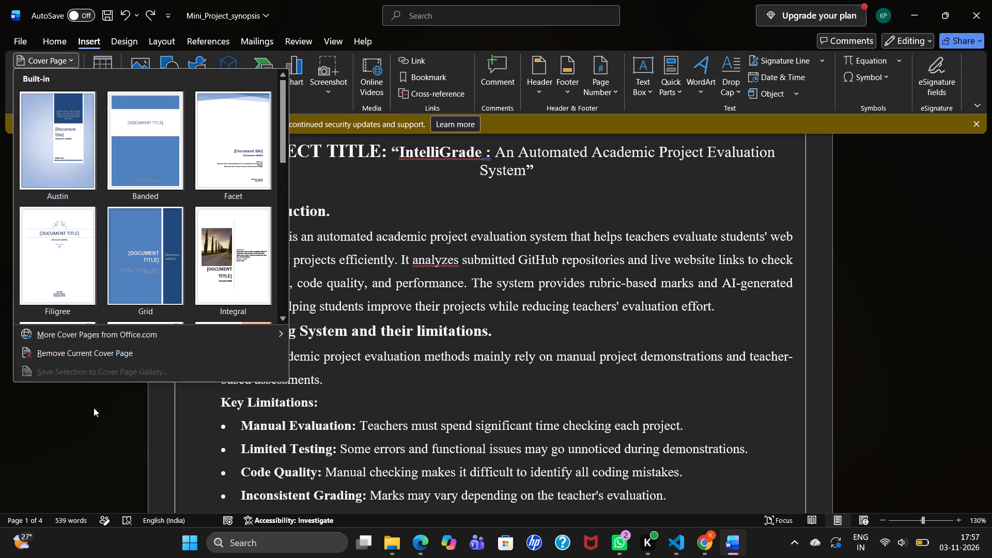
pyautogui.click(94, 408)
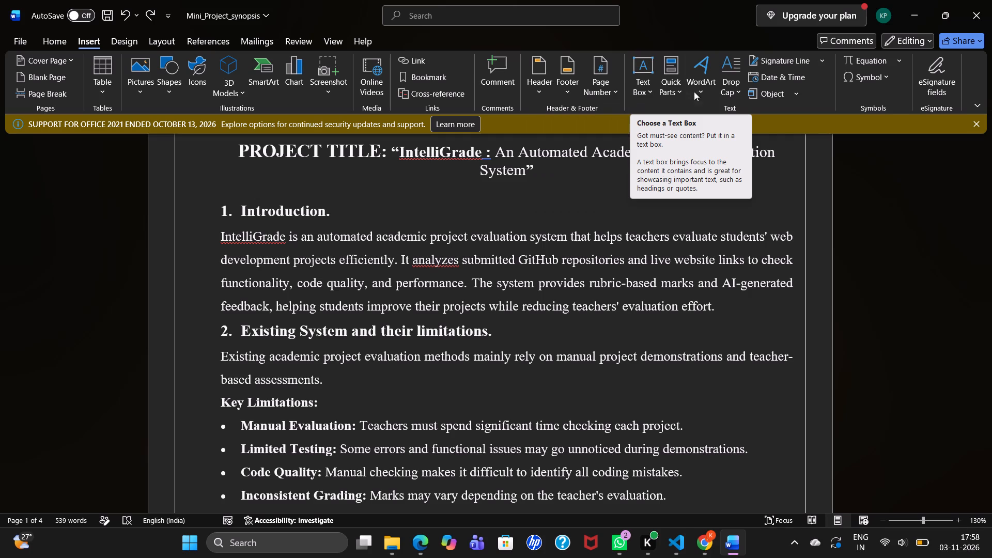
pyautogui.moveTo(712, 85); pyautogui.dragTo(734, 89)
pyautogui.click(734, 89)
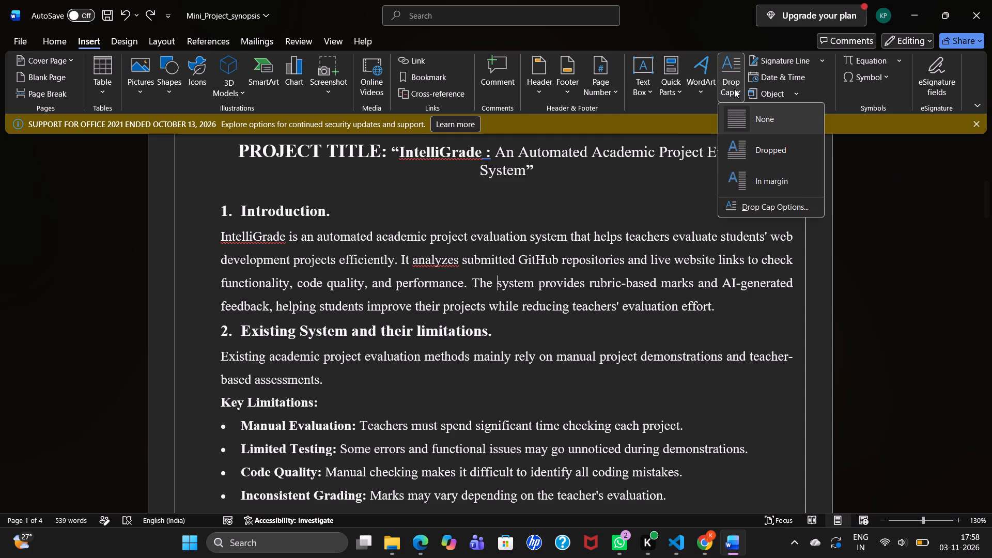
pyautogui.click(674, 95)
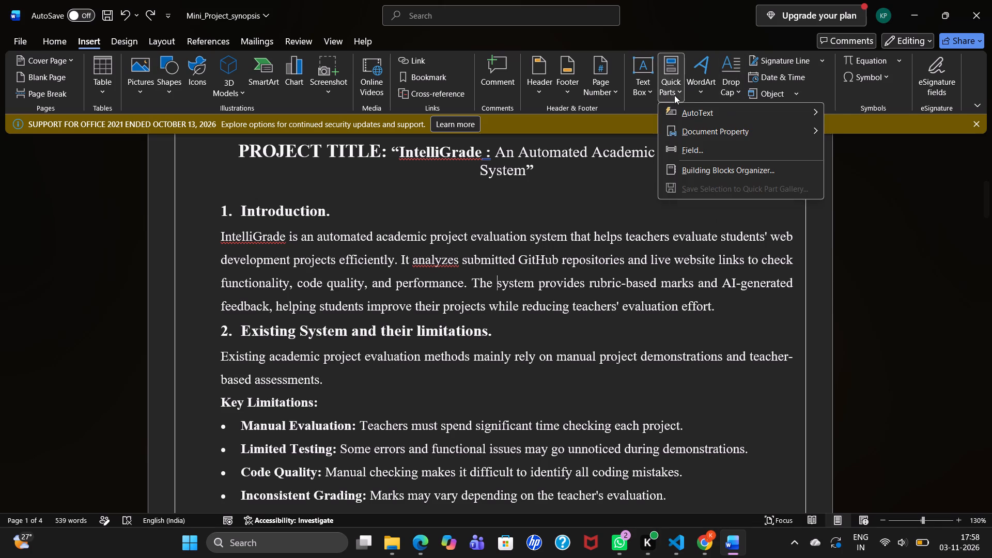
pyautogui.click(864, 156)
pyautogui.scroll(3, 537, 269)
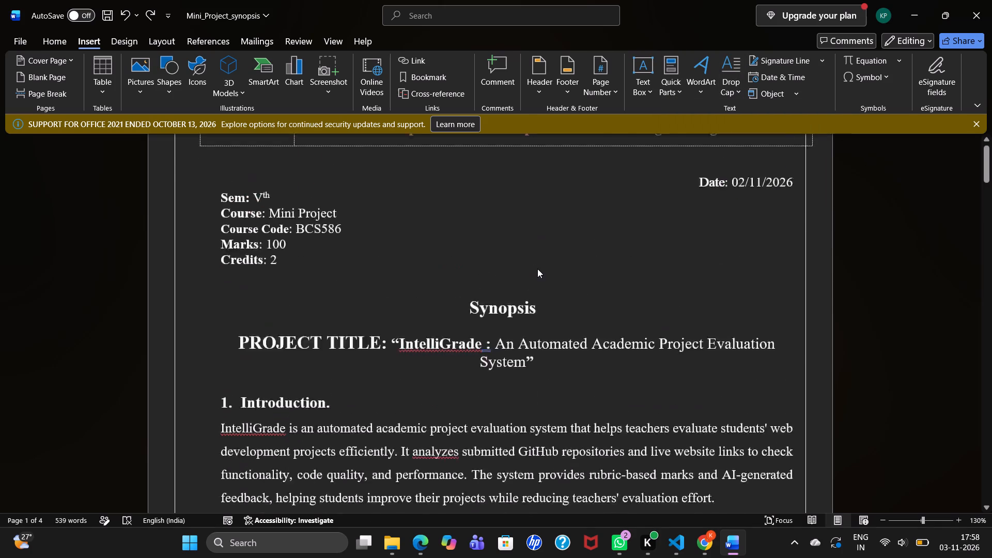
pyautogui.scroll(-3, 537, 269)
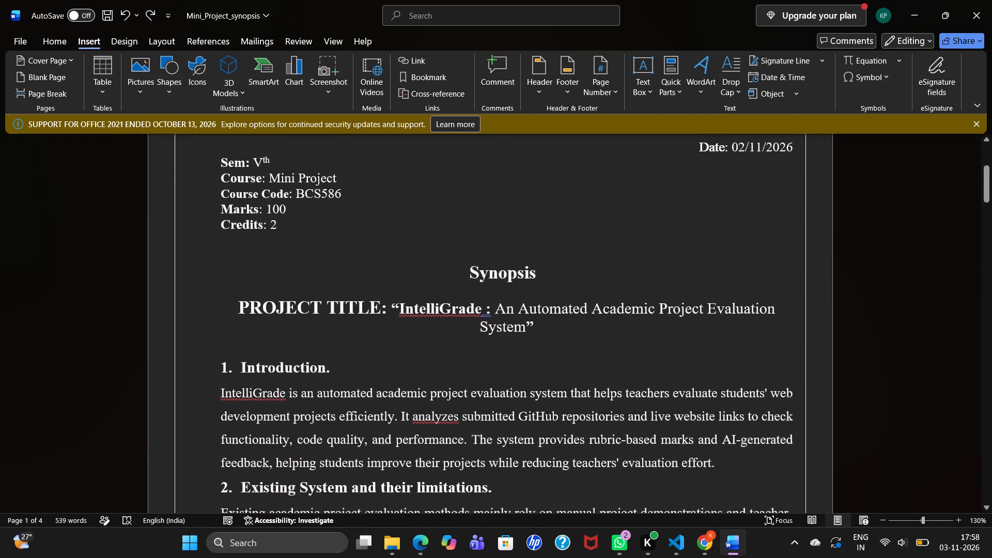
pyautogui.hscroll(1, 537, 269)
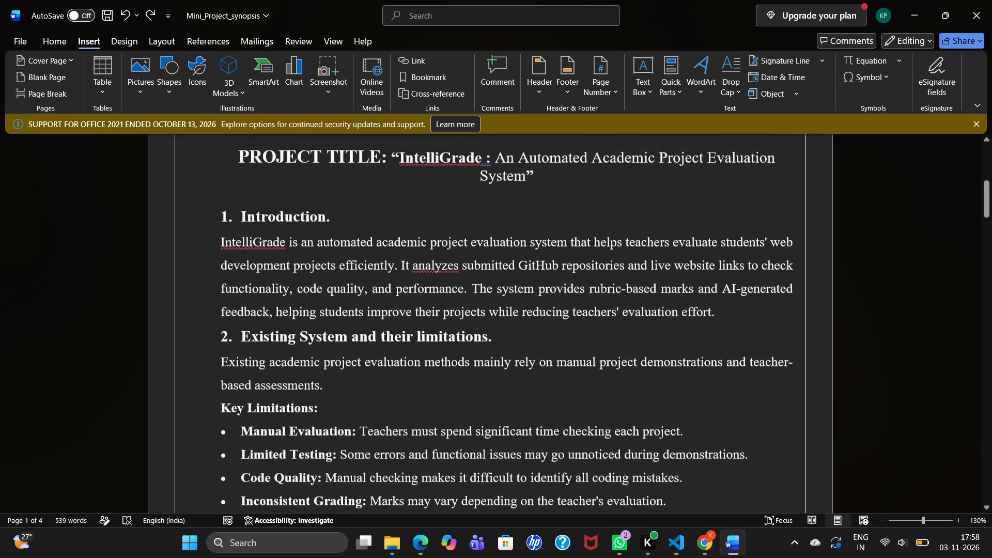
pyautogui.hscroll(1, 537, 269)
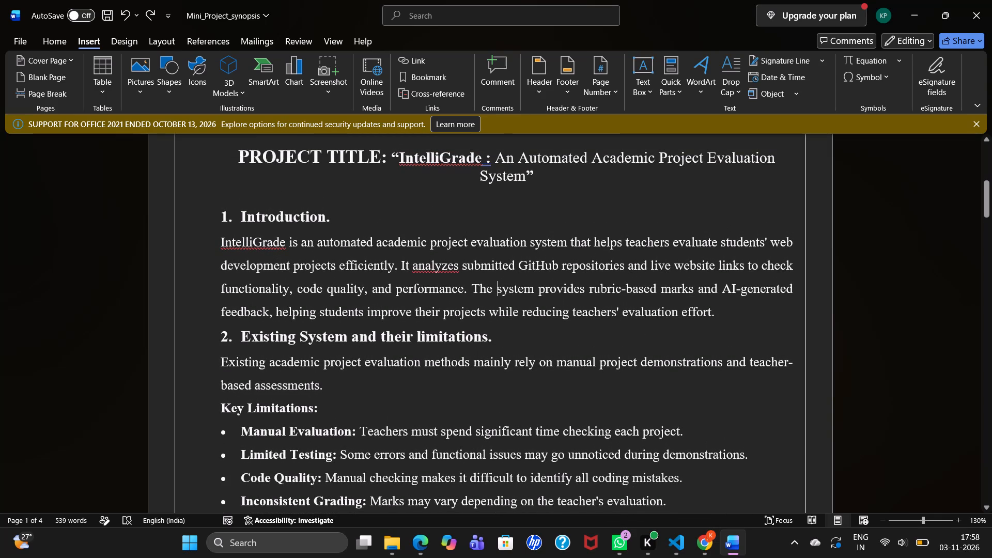
# Switch to Microsoft Edge and examine the first page of the Mini Project Synopsis9 PDF.
pyautogui.click(420, 534)
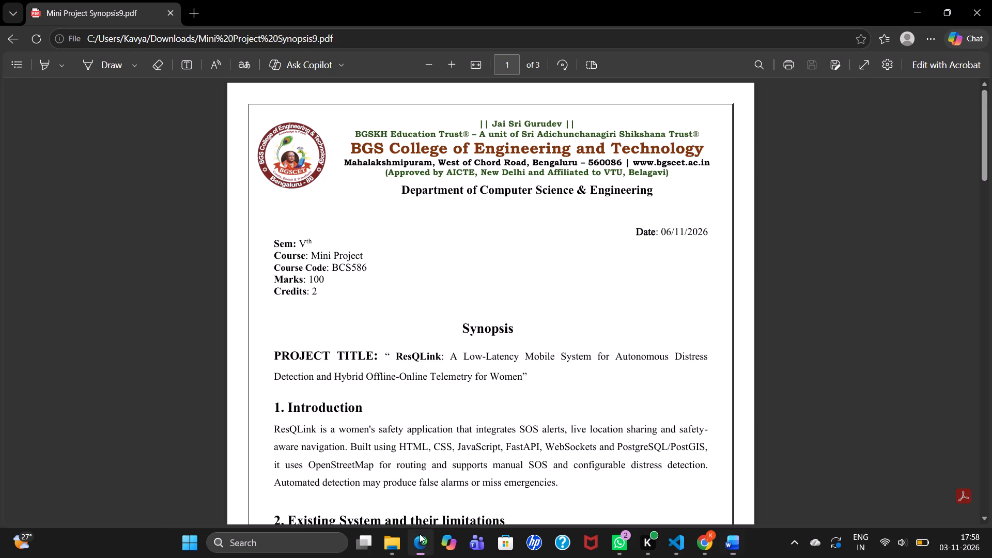
pyautogui.scroll(-1, 351, 391)
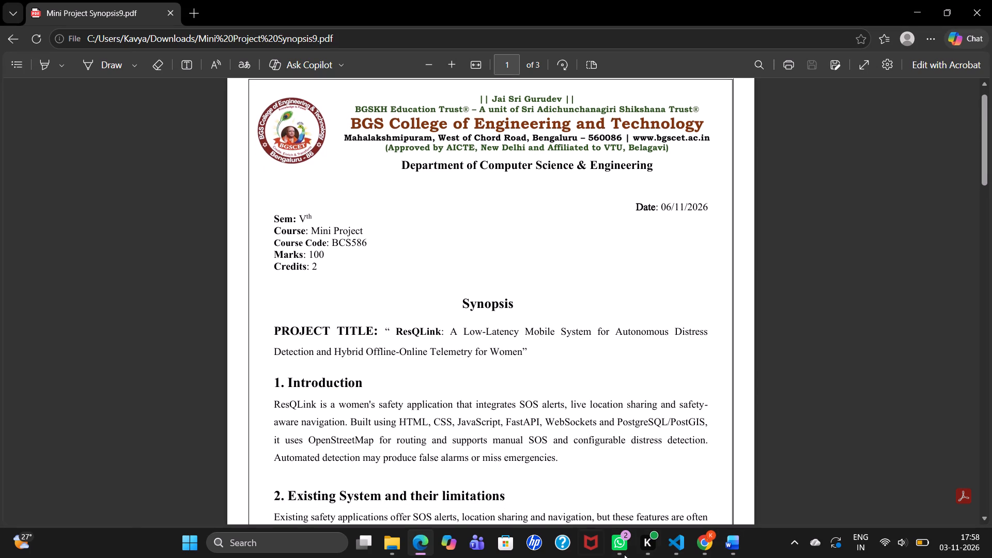
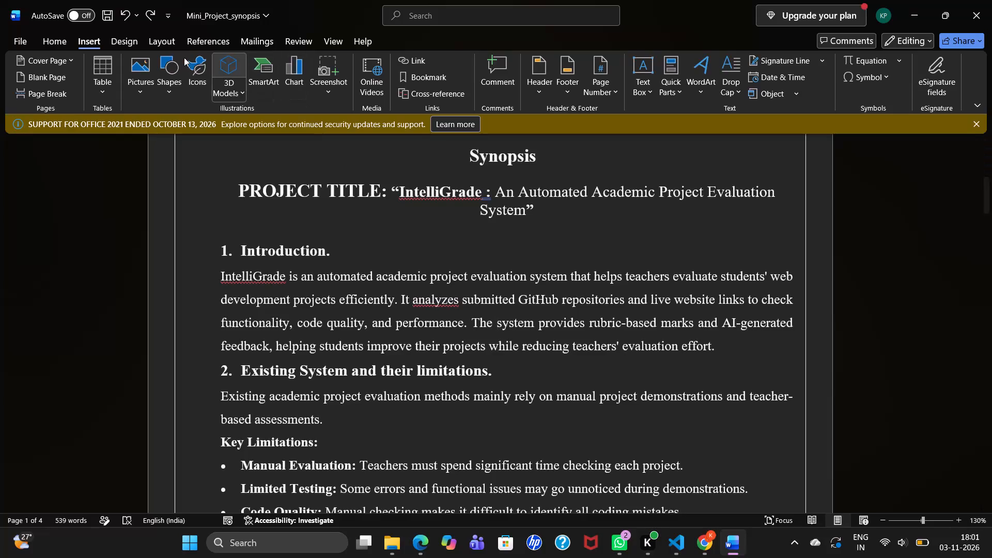
# Open the page margin presets for the synopsis document.
pyautogui.click(156, 38)
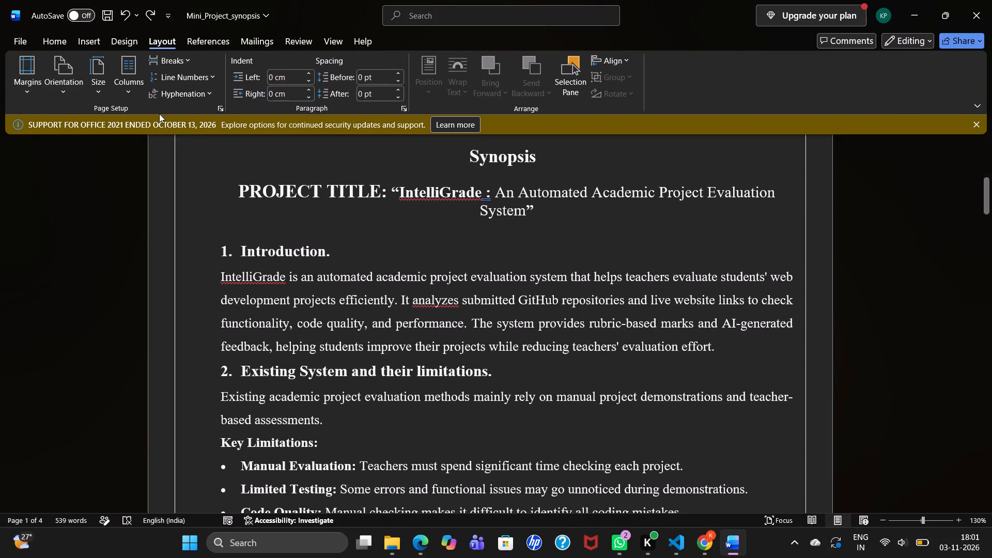
pyautogui.click(28, 92)
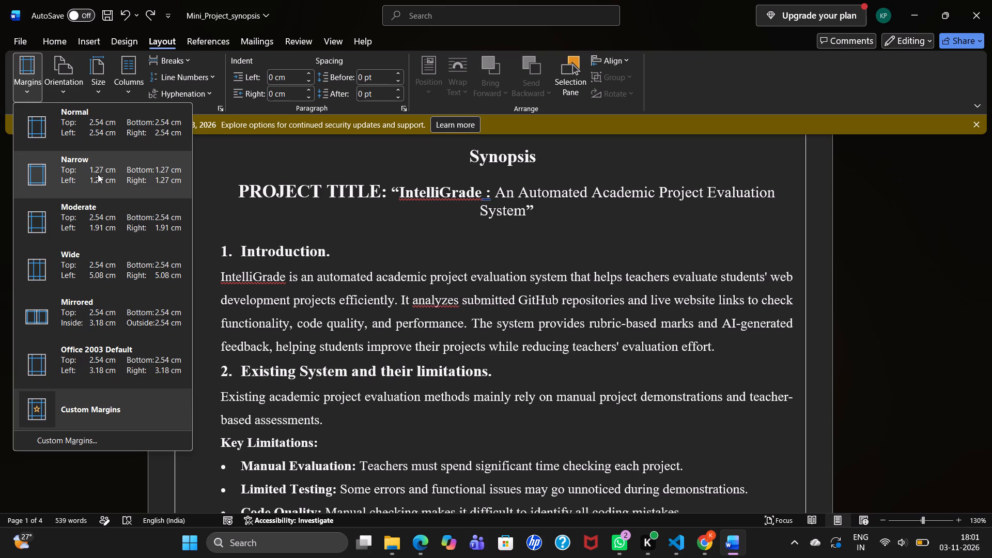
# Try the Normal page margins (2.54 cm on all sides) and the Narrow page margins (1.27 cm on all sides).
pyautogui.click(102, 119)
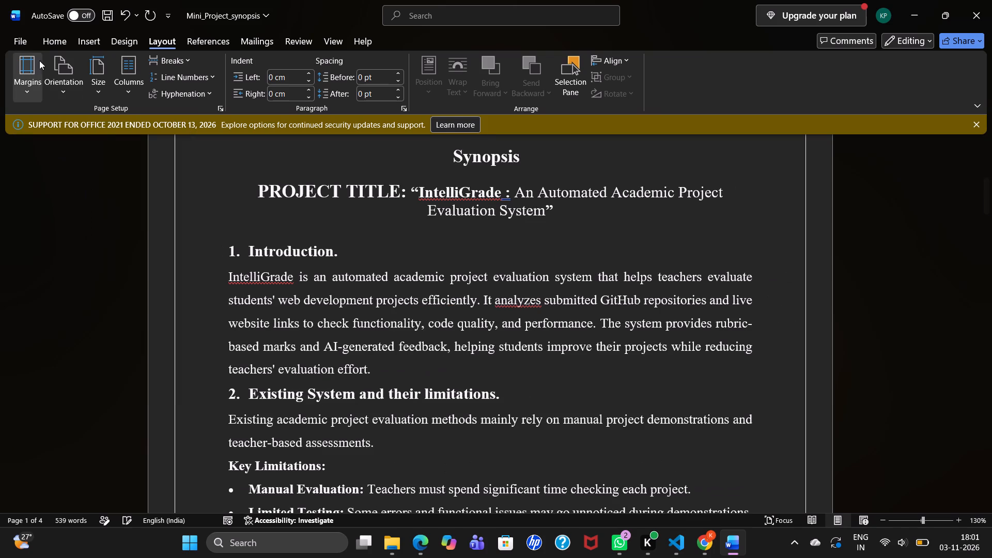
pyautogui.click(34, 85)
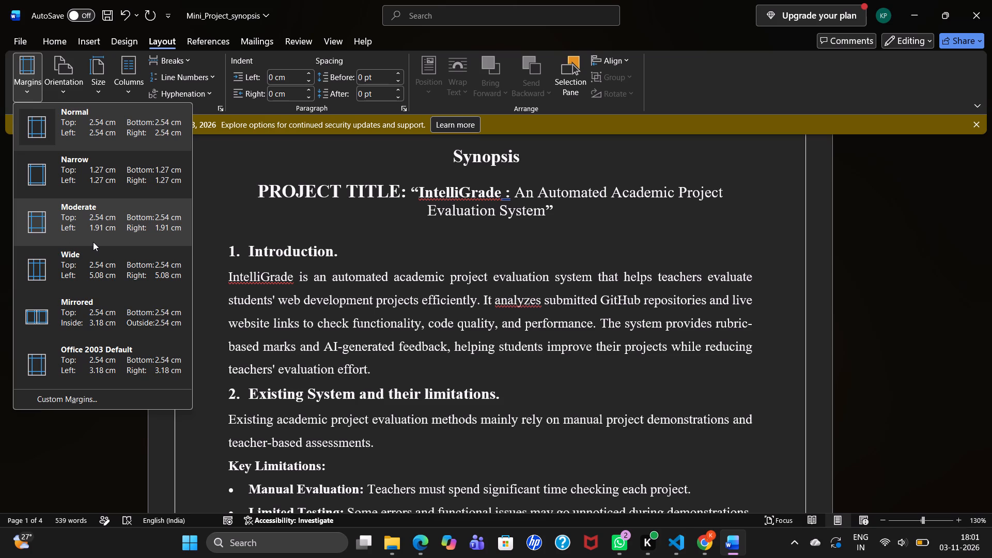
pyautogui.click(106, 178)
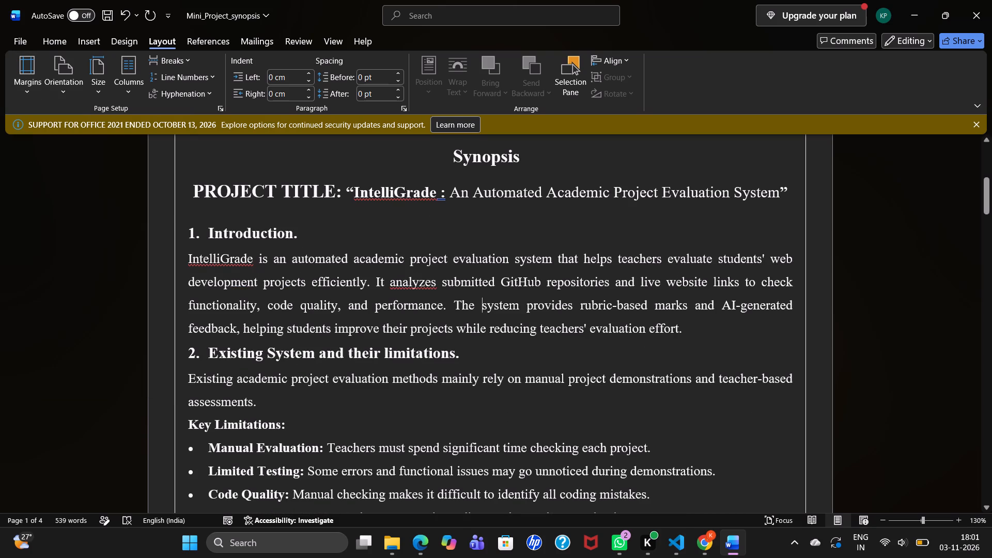
# Set the page margins to the Moderate preset, 2.54 cm at top and bottom and 1.91 cm at the sides.
pyautogui.click(27, 93)
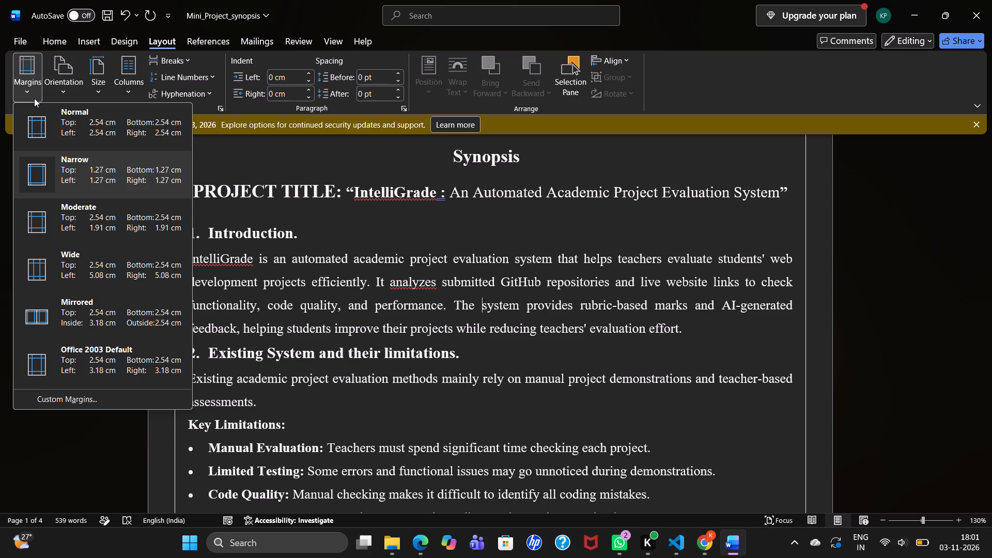
pyautogui.click(83, 205)
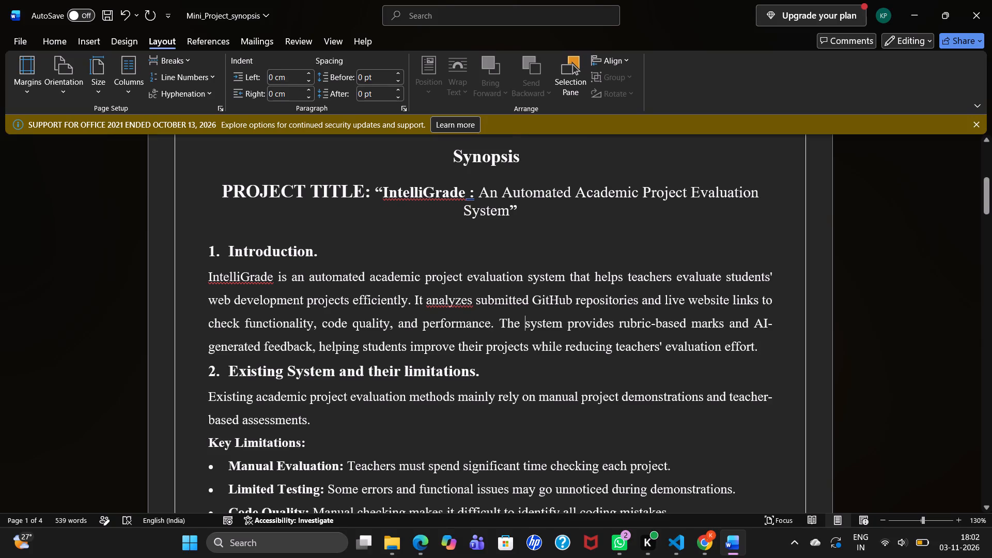
# Remove the blank line between the Expected Outcome paragraph and the Group No: 07 table on page 3.
pyautogui.scroll(-4, 336, 306)
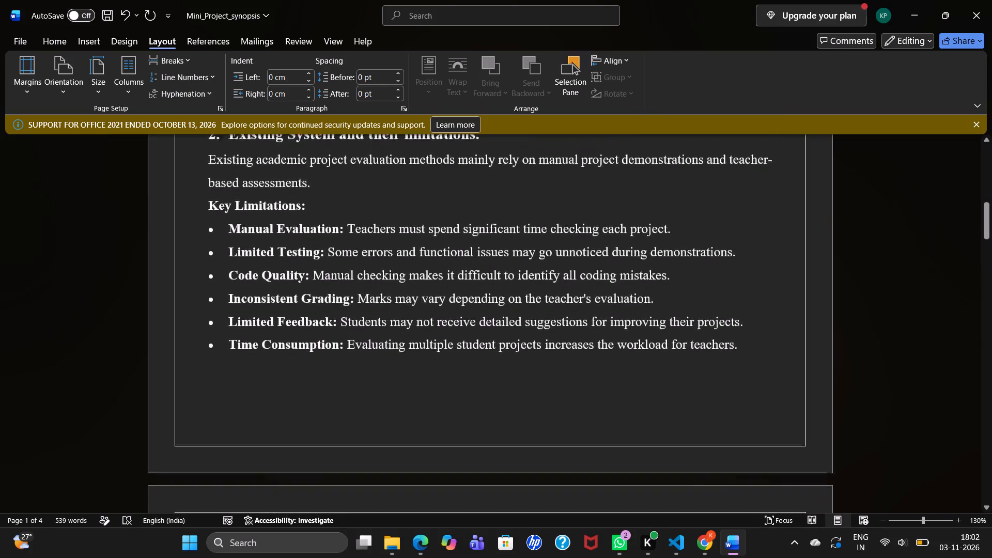
pyautogui.scroll(-4, 336, 306)
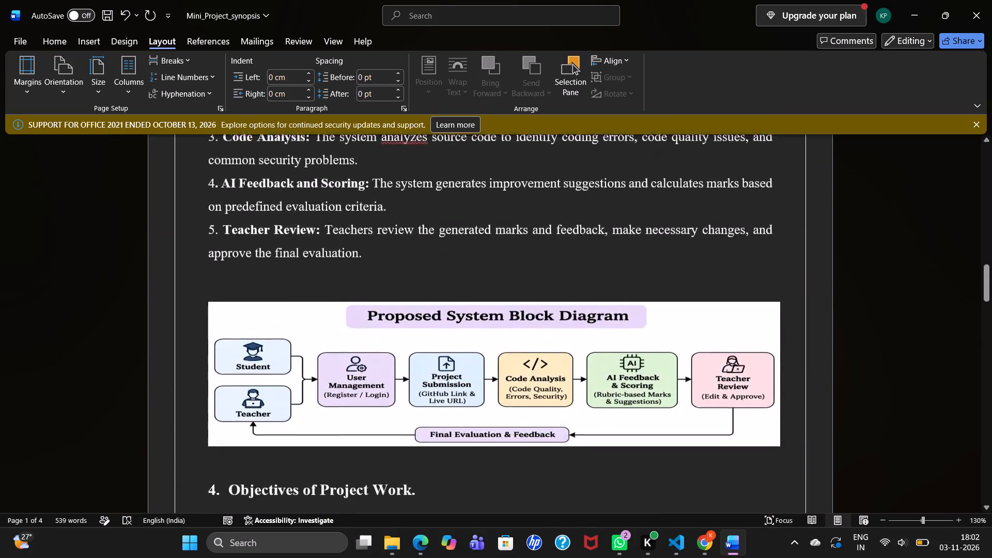
pyautogui.scroll(-3, 336, 306)
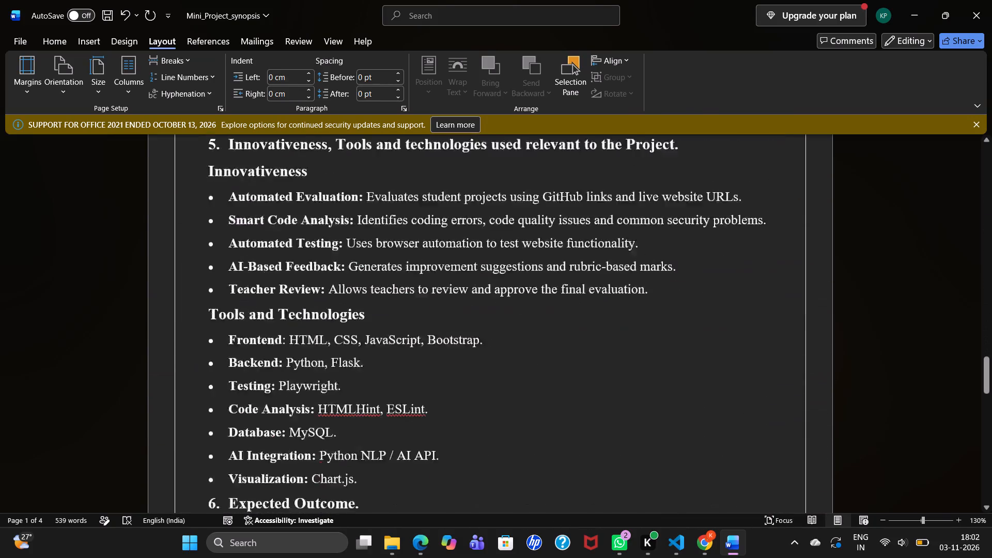
pyautogui.scroll(-7, 336, 306)
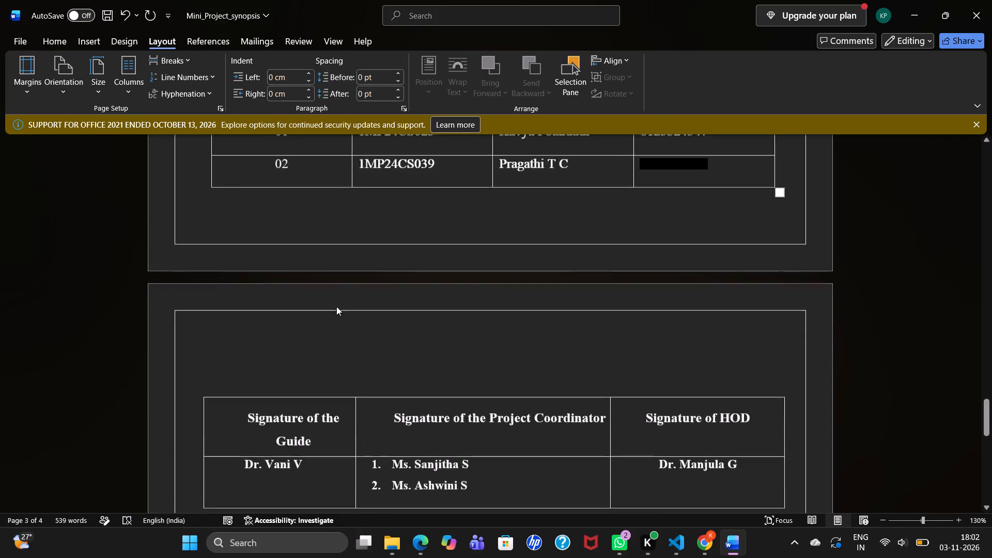
pyautogui.scroll(1, 336, 306)
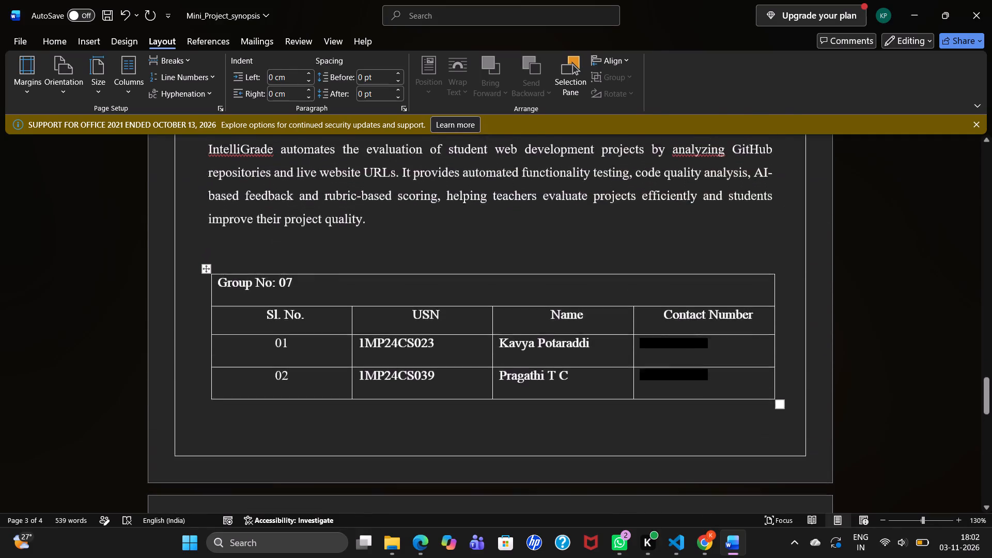
pyautogui.scroll(2, 336, 306)
pyautogui.click(302, 283)
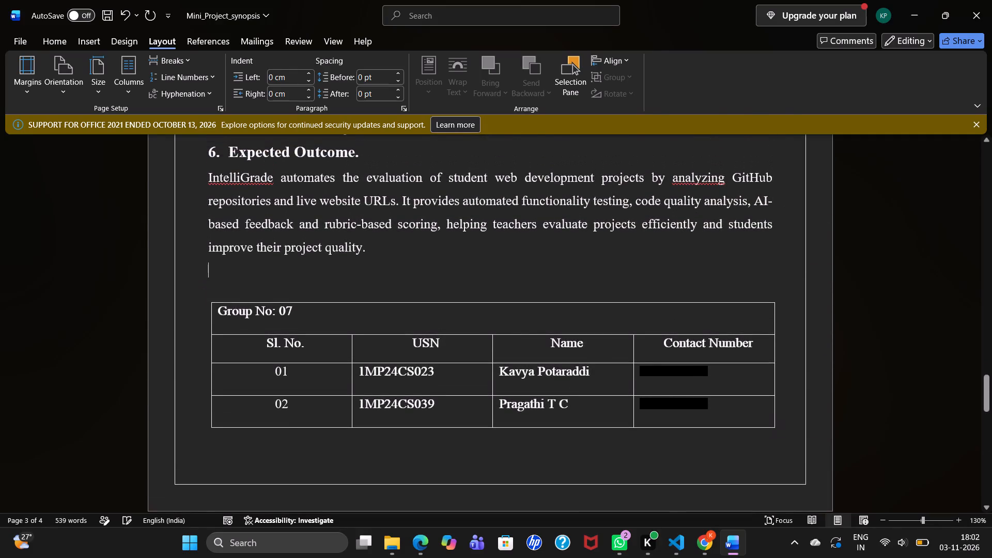
pyautogui.press('BackSpace')
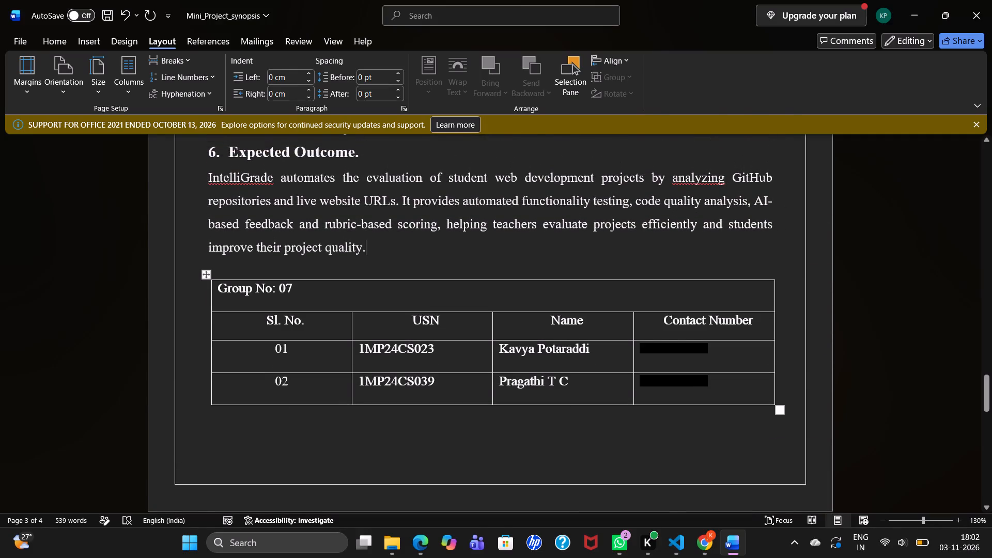
# Remove the blank lines above heading 5, Innovativeness, Tools and technologies, at the start of page 3.
pyautogui.scroll(1, 236, 441)
pyautogui.scroll(1, 282, 352)
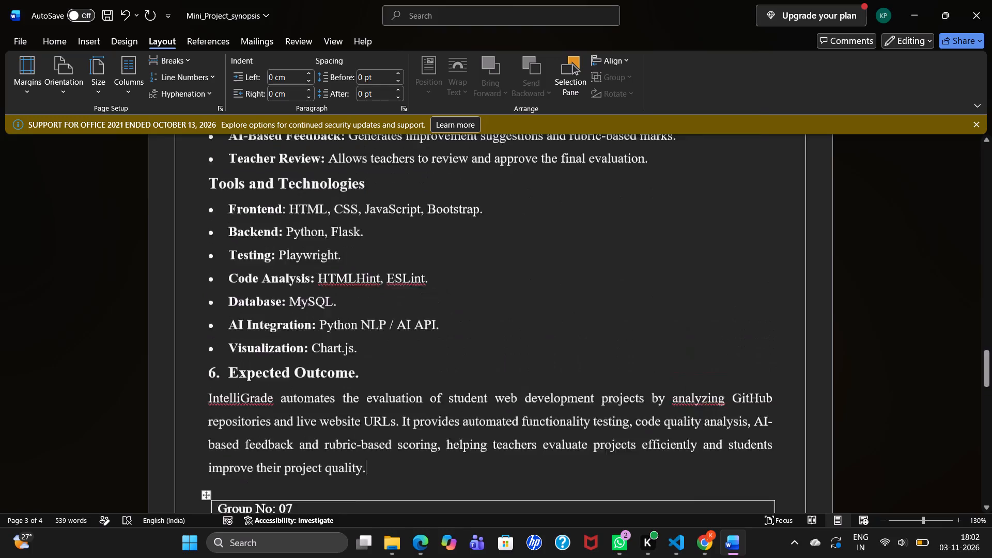
pyautogui.scroll(3, 282, 352)
pyautogui.scroll(1, 295, 214)
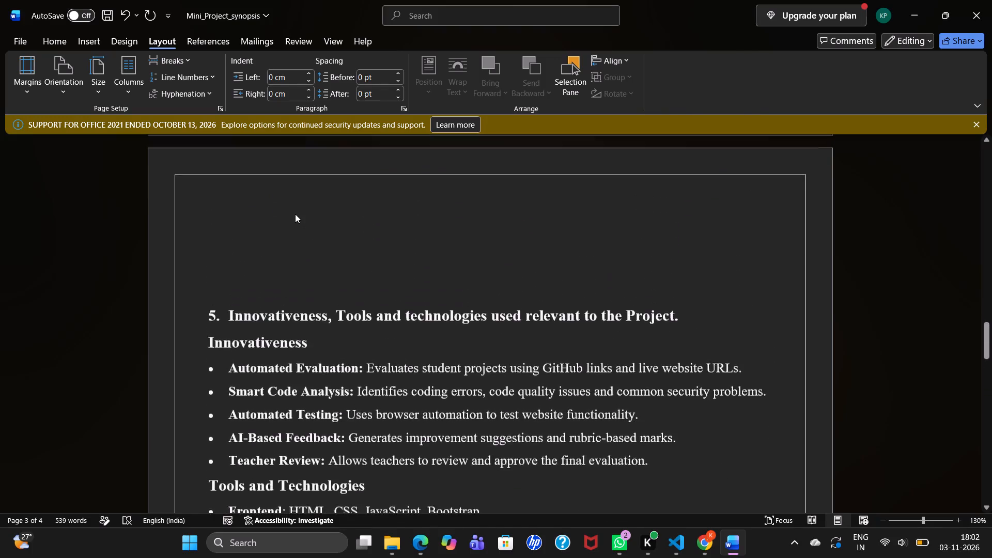
pyautogui.scroll(1, 295, 214)
pyautogui.click(257, 336)
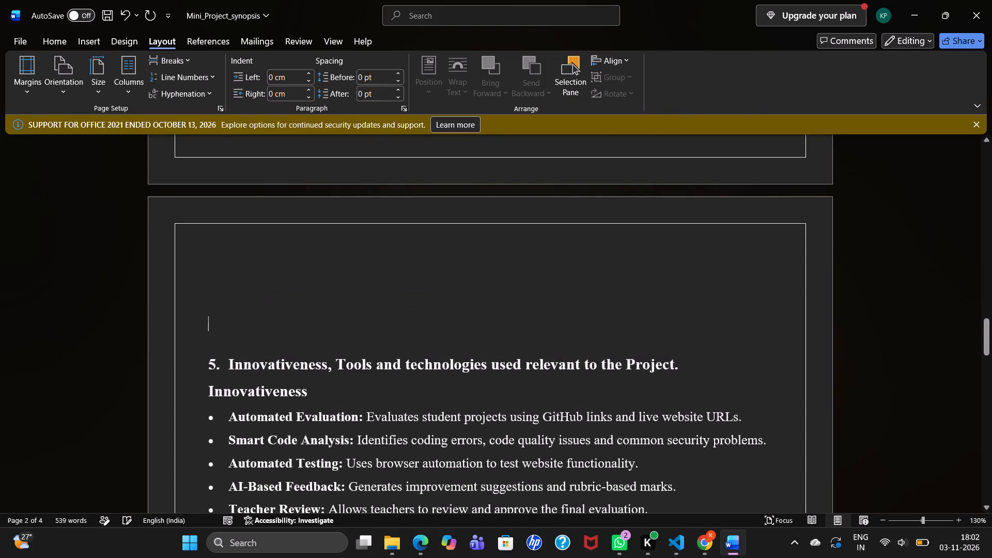
pyautogui.press('BackSpace')
pyautogui.press('BackSpace')
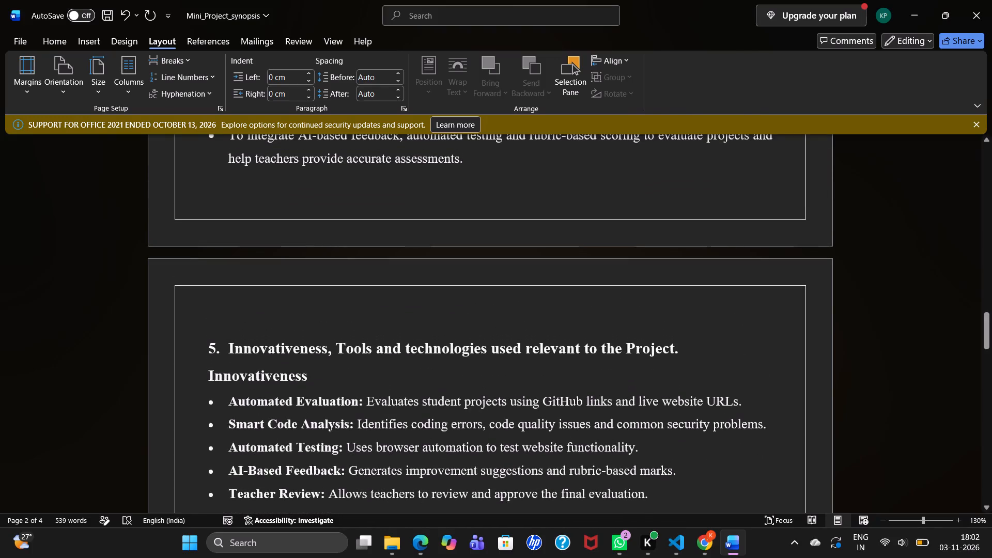
# Examine the spacing around the group and signature tables and back up to the Objectives of Project Work section.
pyautogui.scroll(-5, 238, 471)
pyautogui.scroll(1, 238, 471)
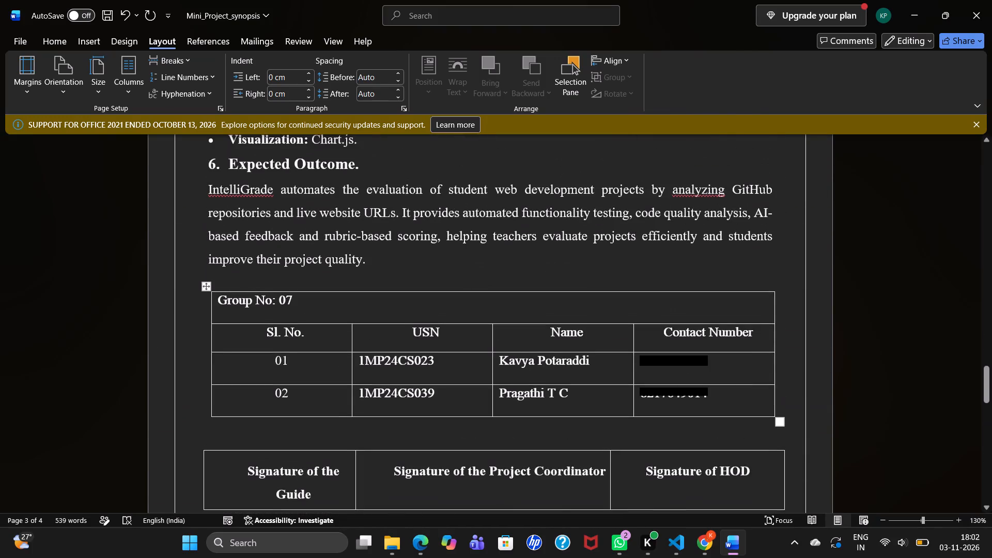
pyautogui.click(264, 435)
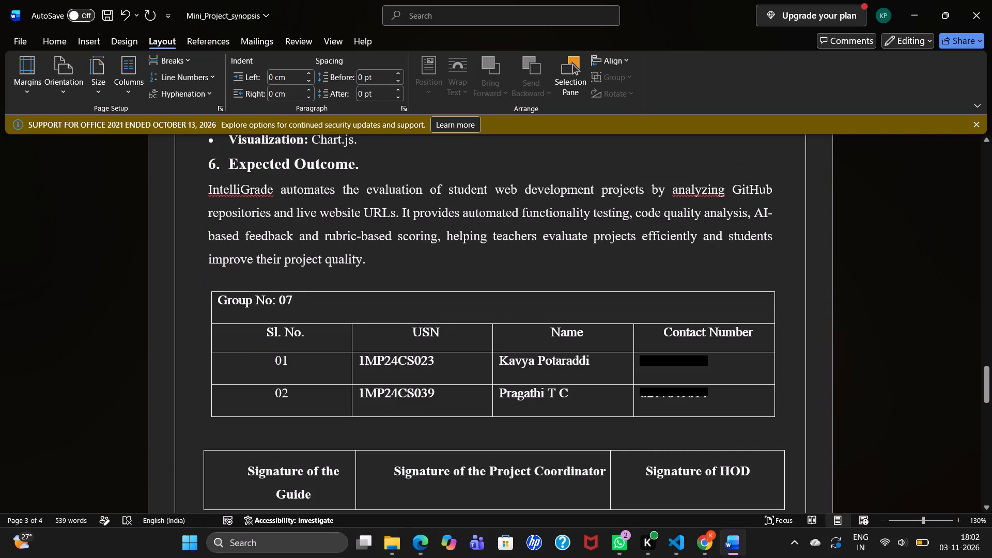
pyautogui.press('Down')
pyautogui.scroll(1, 264, 435)
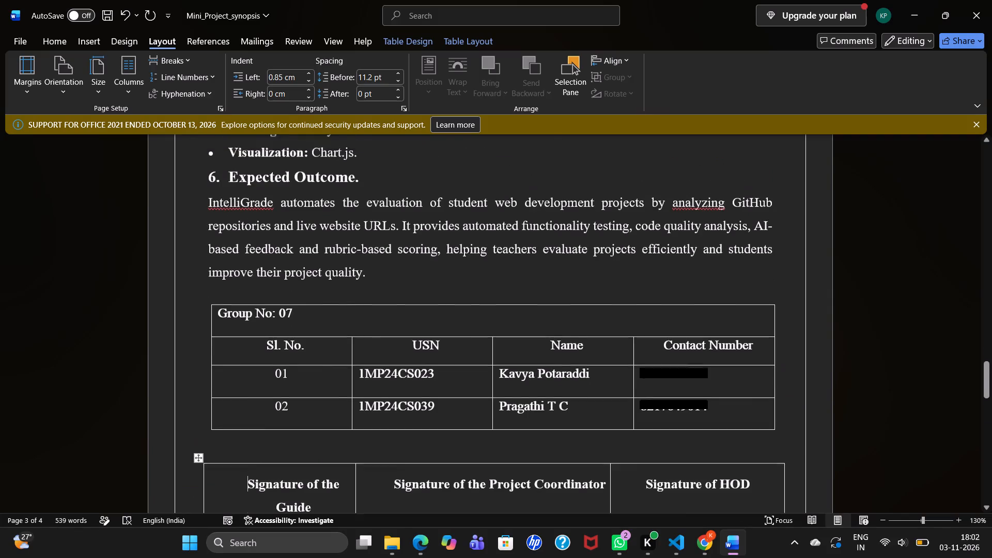
pyautogui.scroll(3, 264, 435)
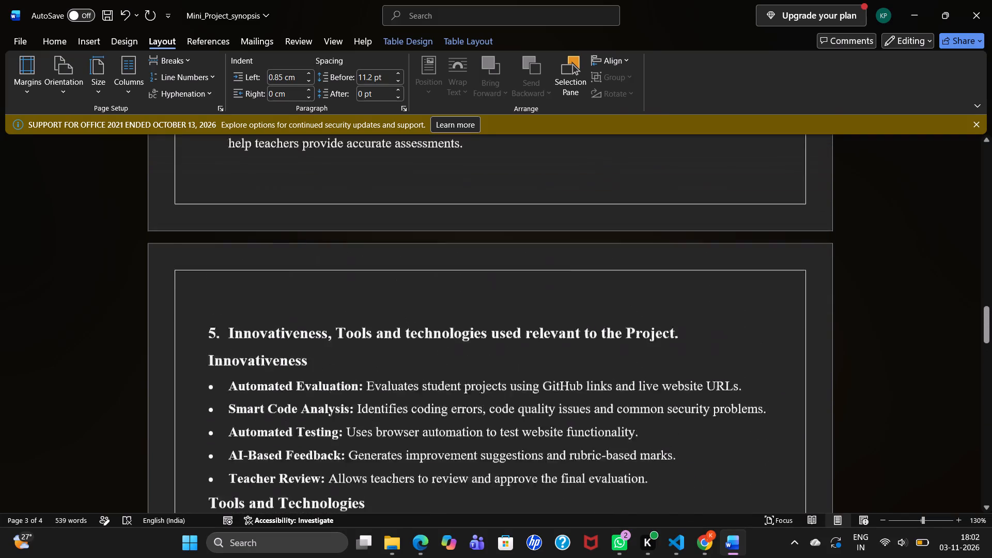
pyautogui.scroll(1, 264, 435)
pyautogui.click(240, 320)
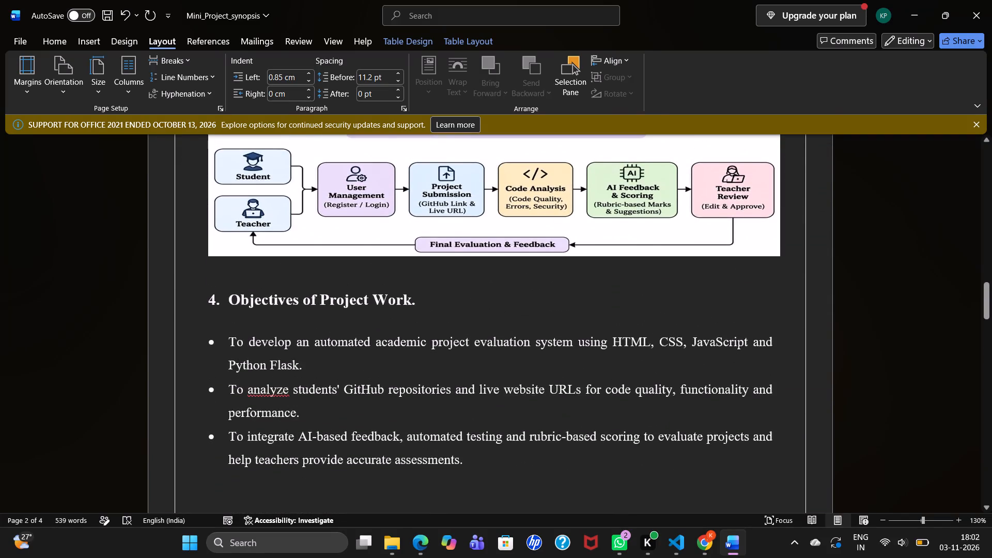
pyautogui.click(431, 306)
pyautogui.click(393, 325)
pyautogui.scroll(-1, 345, 393)
pyautogui.scroll(4, 322, 269)
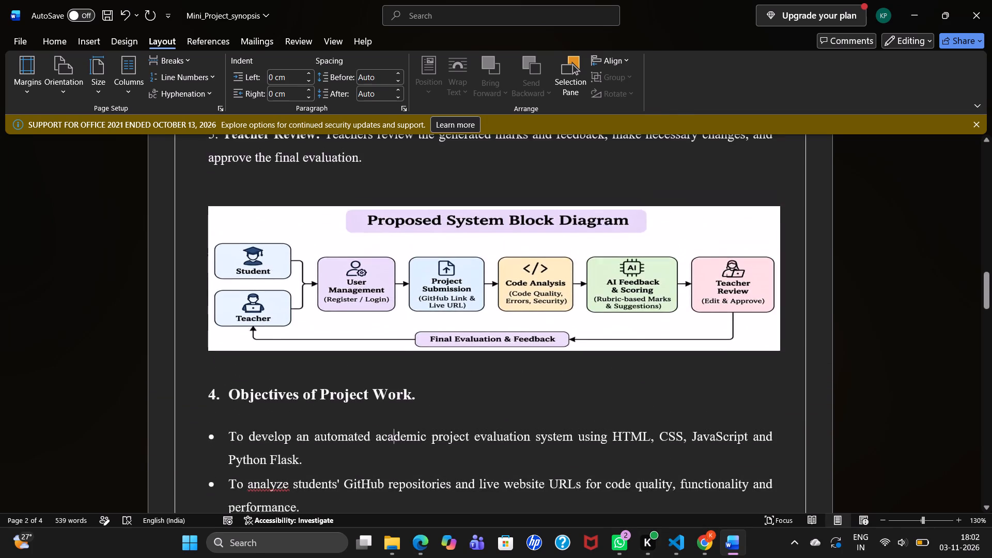
# Remove the indented blank line between the Teacher Review item and the Proposed System Block Diagram.
pyautogui.scroll(1, 317, 277)
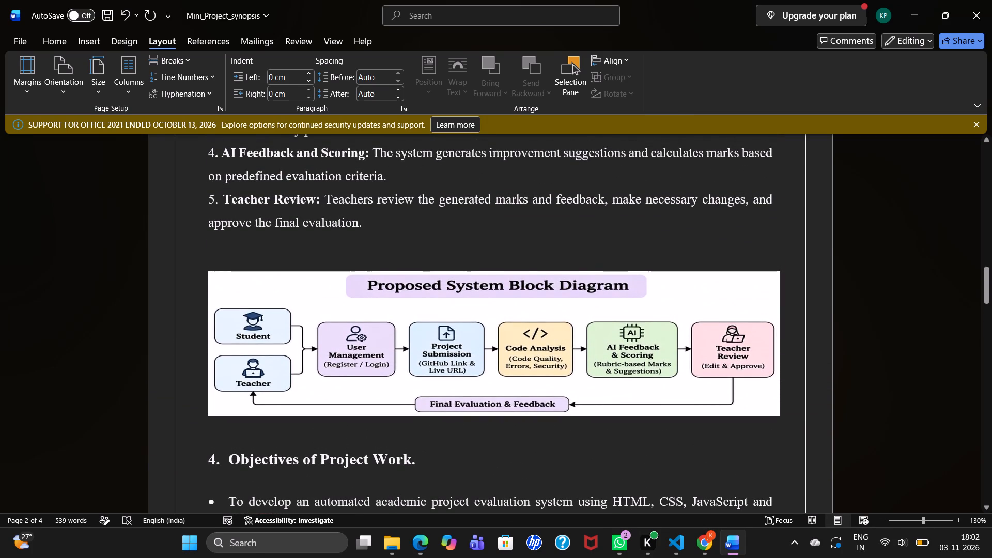
pyautogui.click(340, 252)
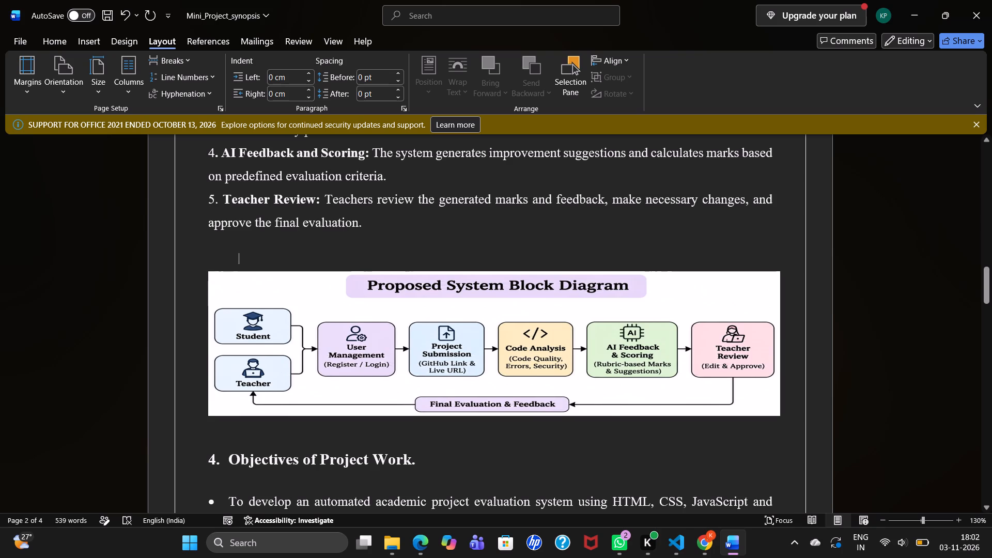
pyautogui.press('BackSpace')
pyautogui.press('BackSpace')
pyautogui.press('BackSpace')
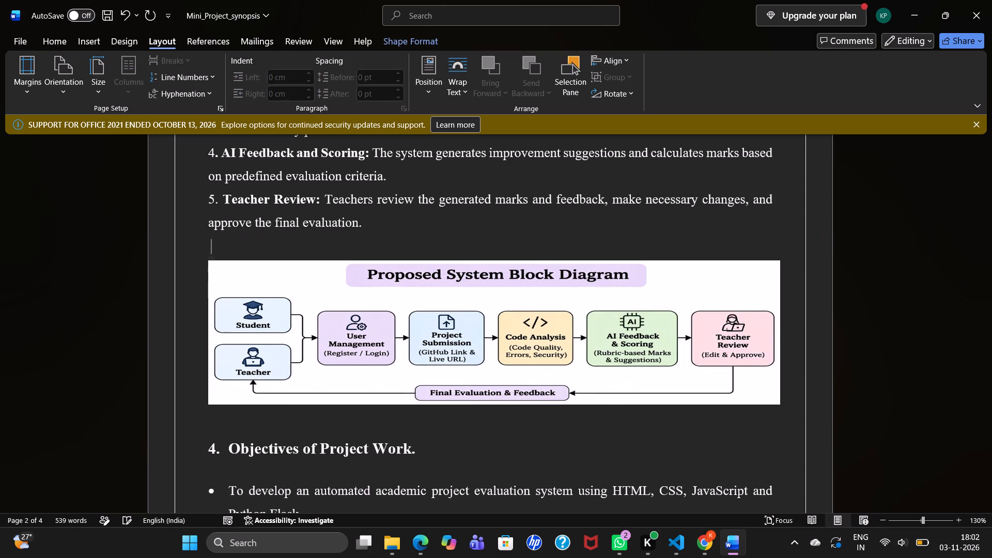
# Remove the blank line between the block diagram and the Objectives of Project Work heading.
pyautogui.click(291, 412)
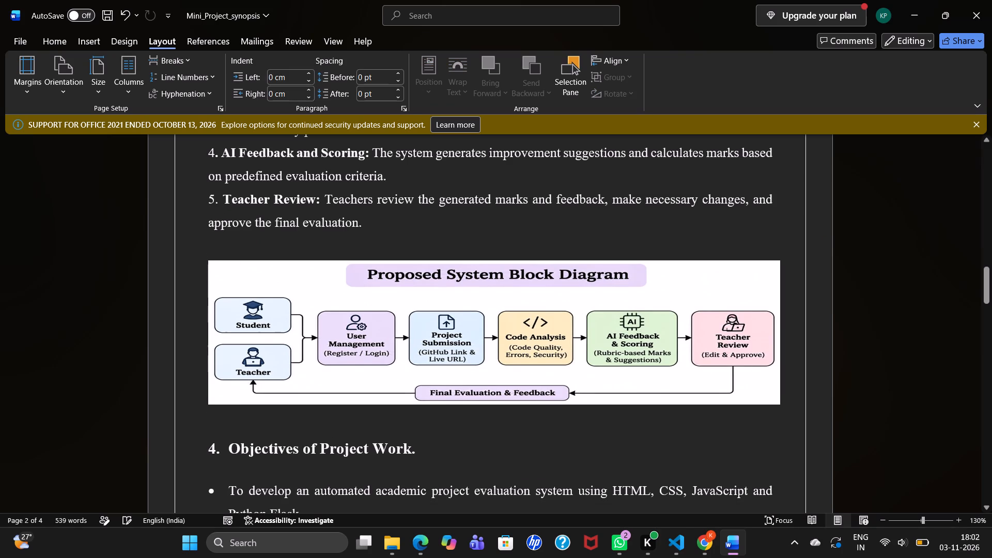
pyautogui.press('BackSpace')
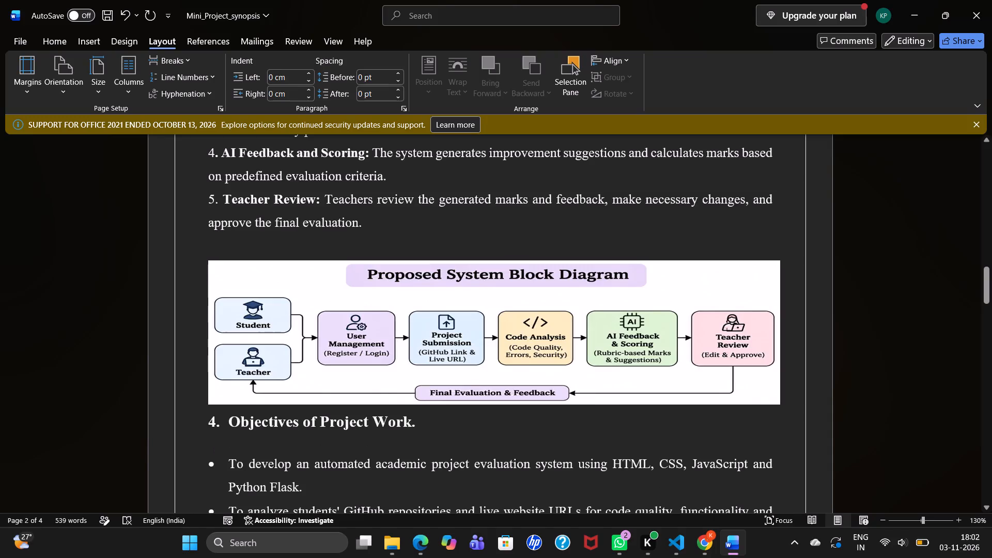
# Examine the spacing from the Objectives section down to the gap between the group table and the signature table.
pyautogui.click(357, 445)
pyautogui.scroll(-9, 345, 467)
pyautogui.scroll(5, 345, 467)
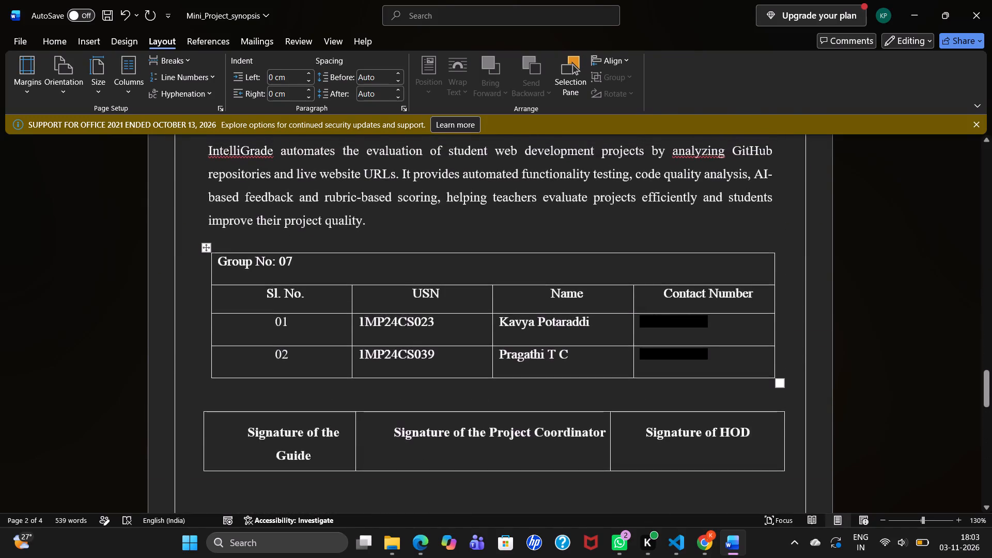
pyautogui.scroll(1, 345, 467)
pyautogui.click(335, 473)
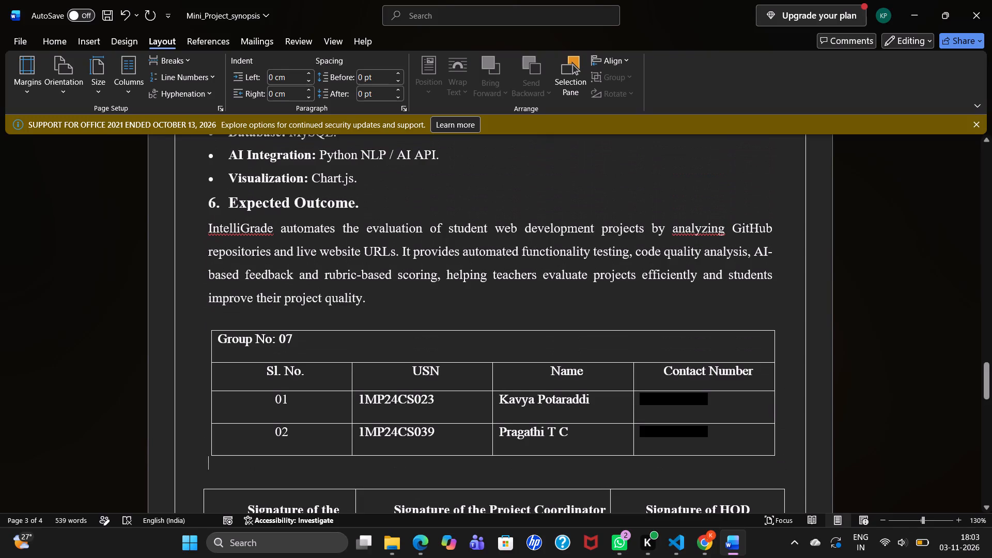
pyautogui.press('Down')
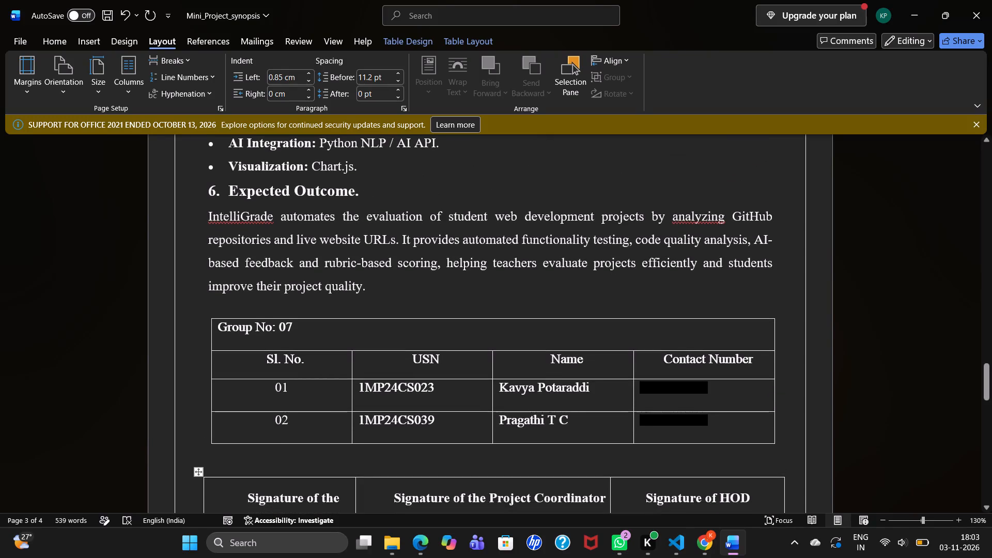
# Examine the page breaks and spacing from the Expected Outcome section back up to the college header on page 1.
pyautogui.scroll(5, 335, 473)
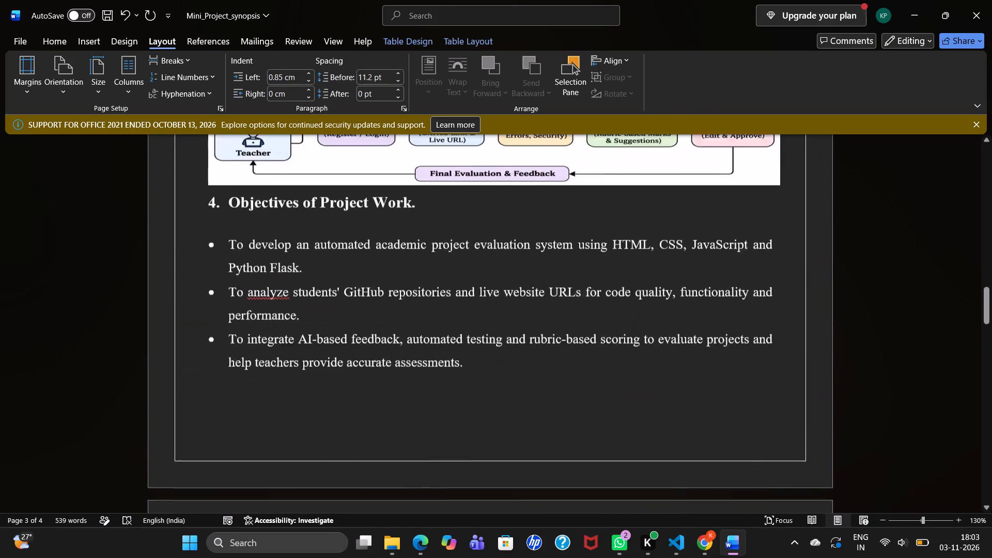
pyautogui.scroll(4, 274, 455)
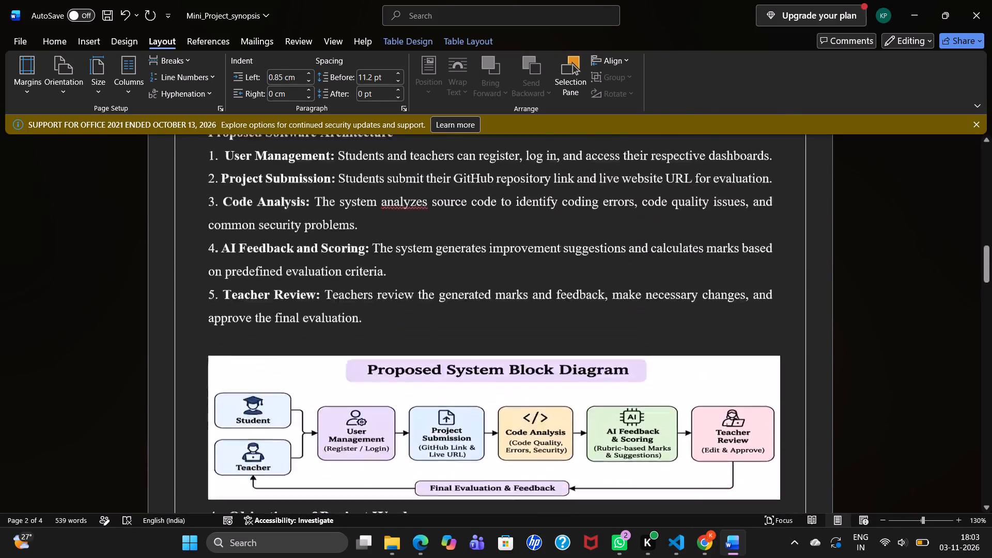
pyautogui.scroll(1, 274, 455)
pyautogui.scroll(2, 278, 328)
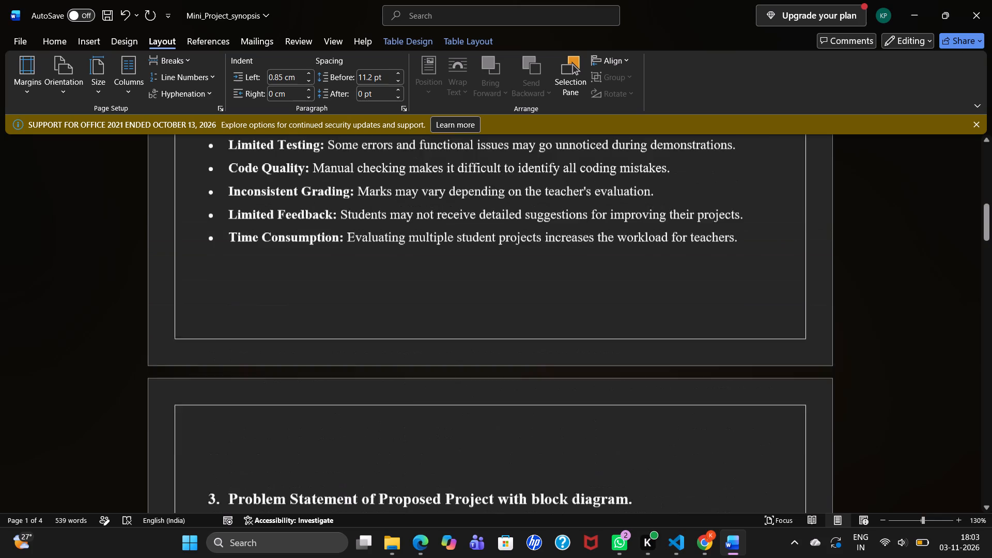
pyautogui.scroll(4, 278, 328)
pyautogui.scroll(-1, 278, 328)
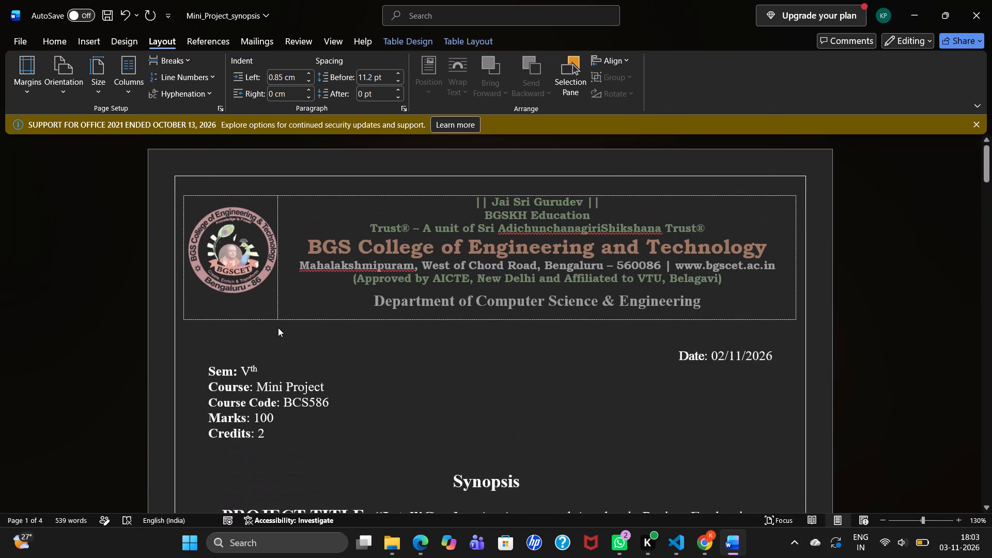
# Remove the blank line above the Problem Statement of Proposed Project heading at the start of page 2.
pyautogui.scroll(-1, 278, 328)
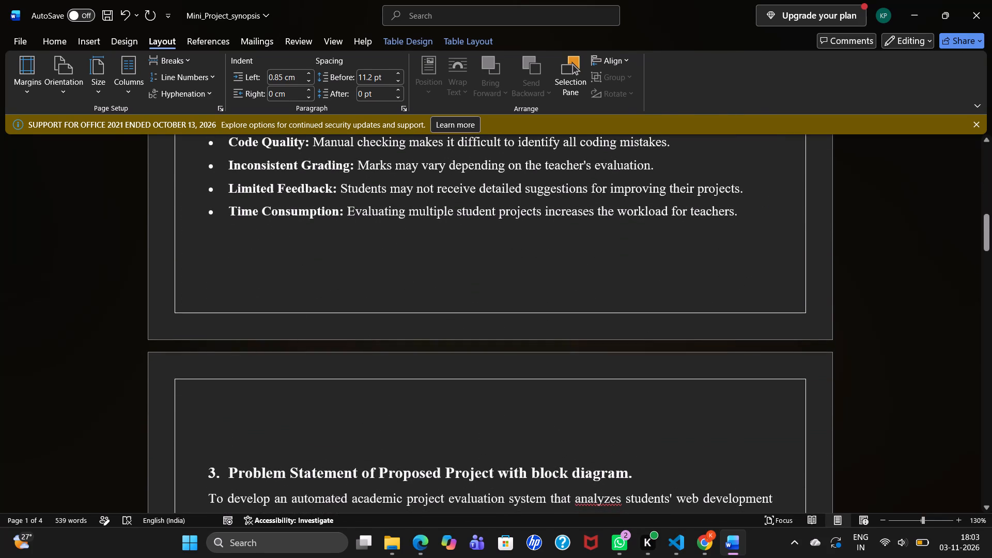
pyautogui.click(246, 431)
pyautogui.press('BackSpace')
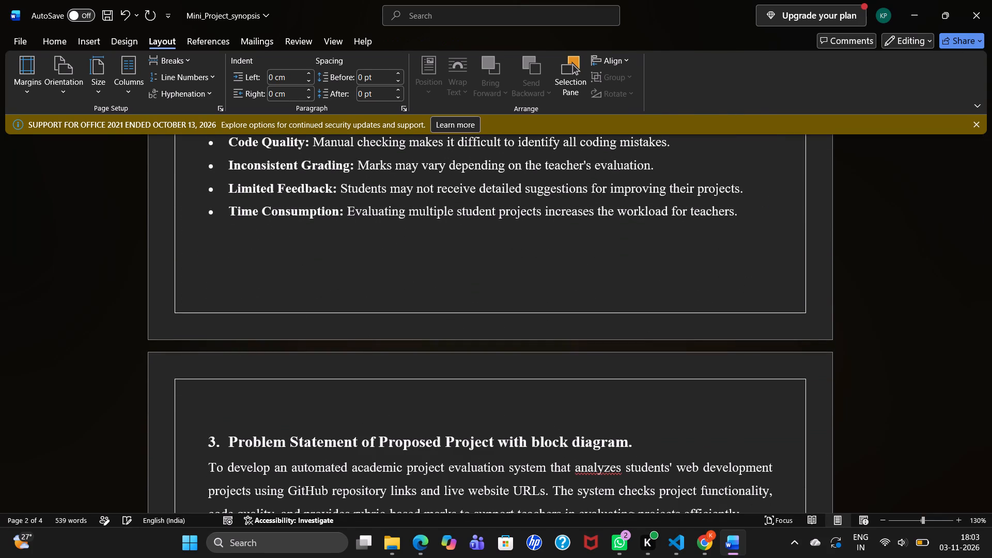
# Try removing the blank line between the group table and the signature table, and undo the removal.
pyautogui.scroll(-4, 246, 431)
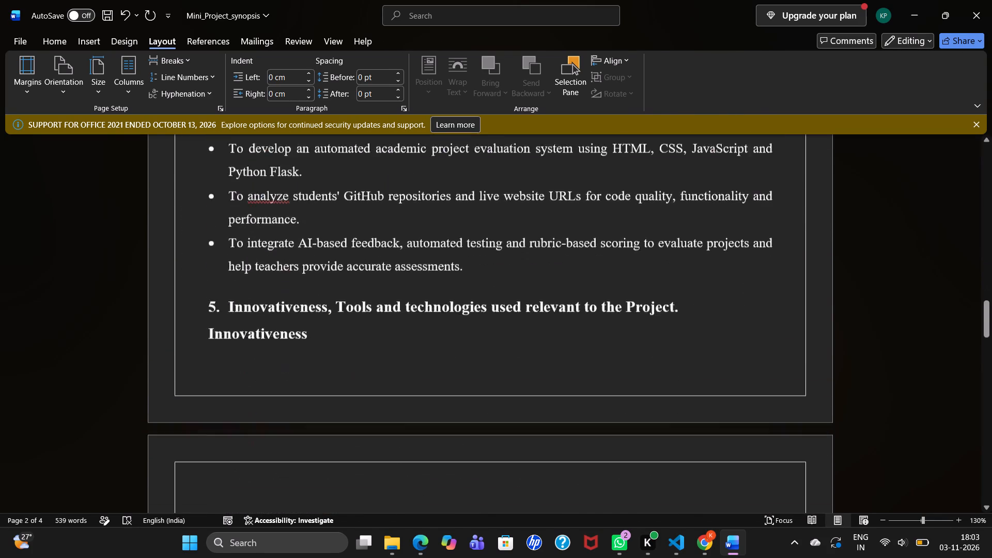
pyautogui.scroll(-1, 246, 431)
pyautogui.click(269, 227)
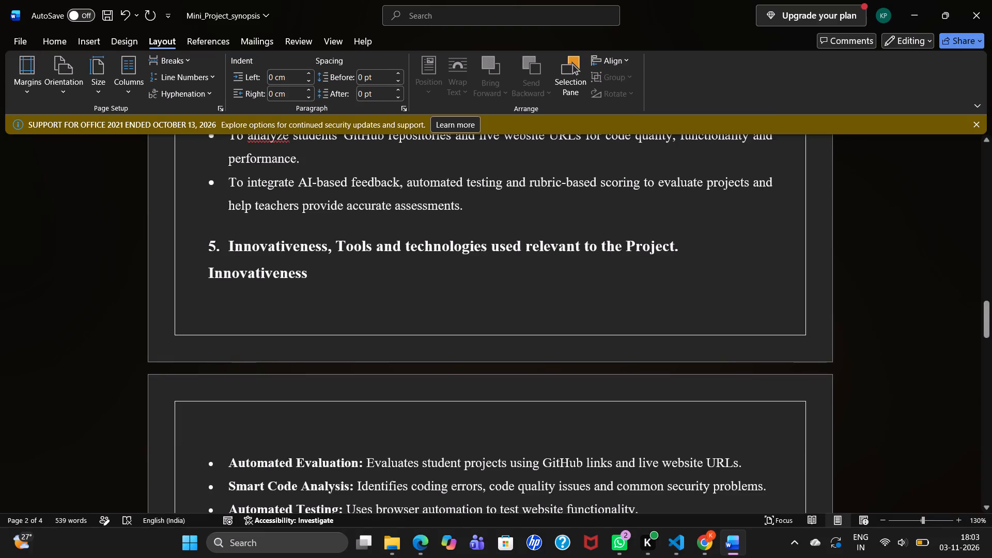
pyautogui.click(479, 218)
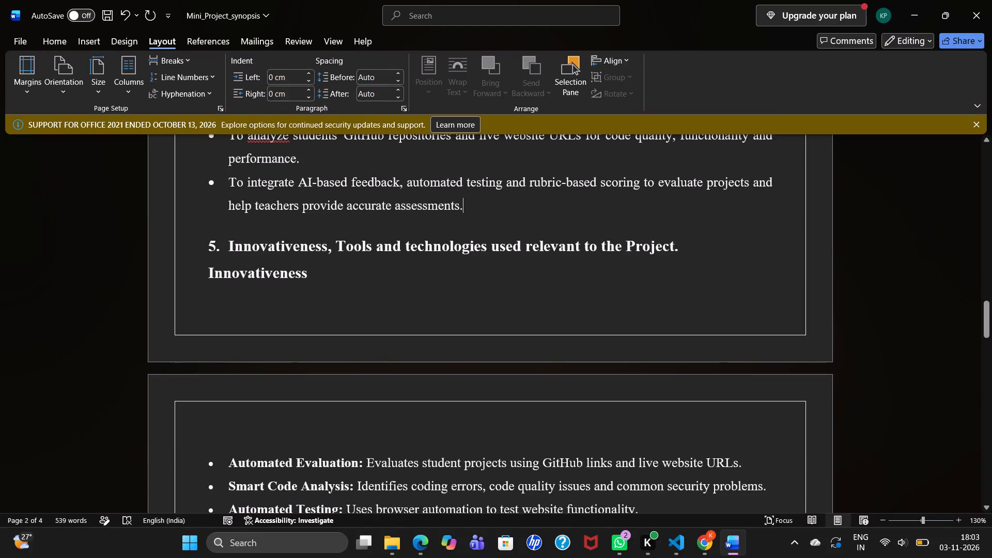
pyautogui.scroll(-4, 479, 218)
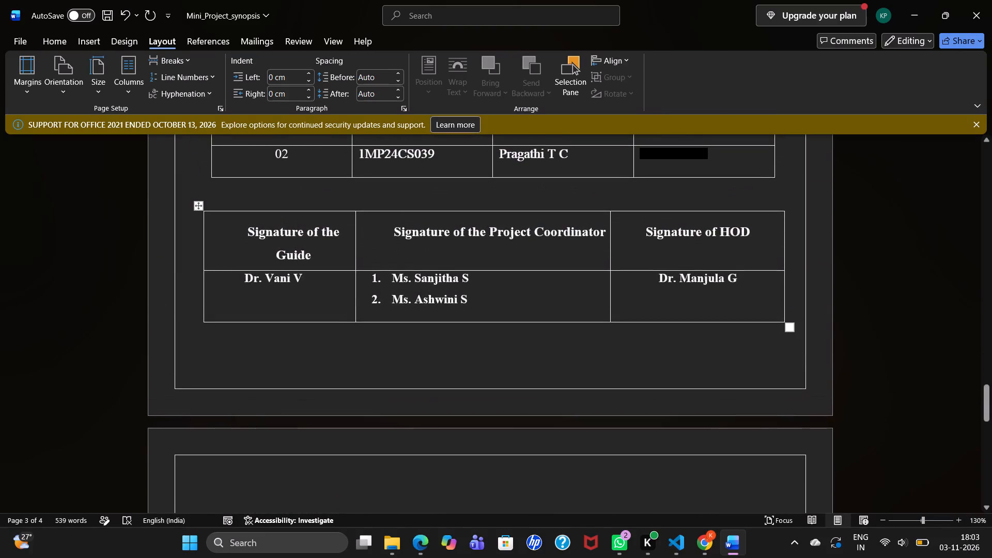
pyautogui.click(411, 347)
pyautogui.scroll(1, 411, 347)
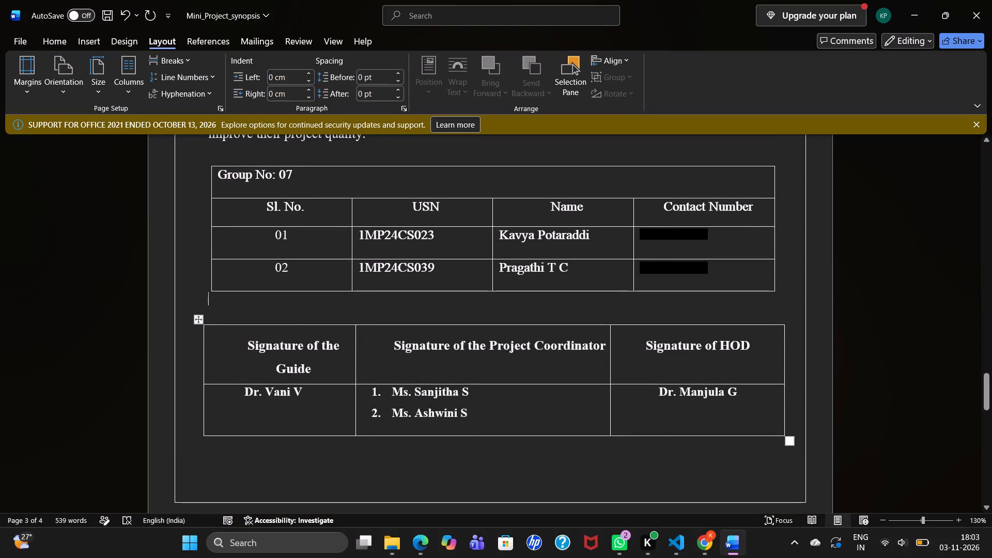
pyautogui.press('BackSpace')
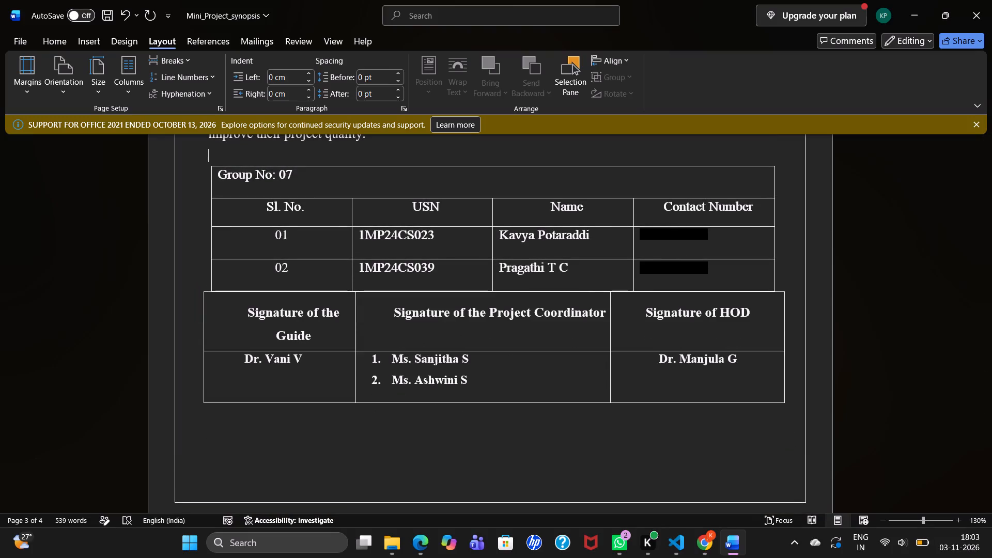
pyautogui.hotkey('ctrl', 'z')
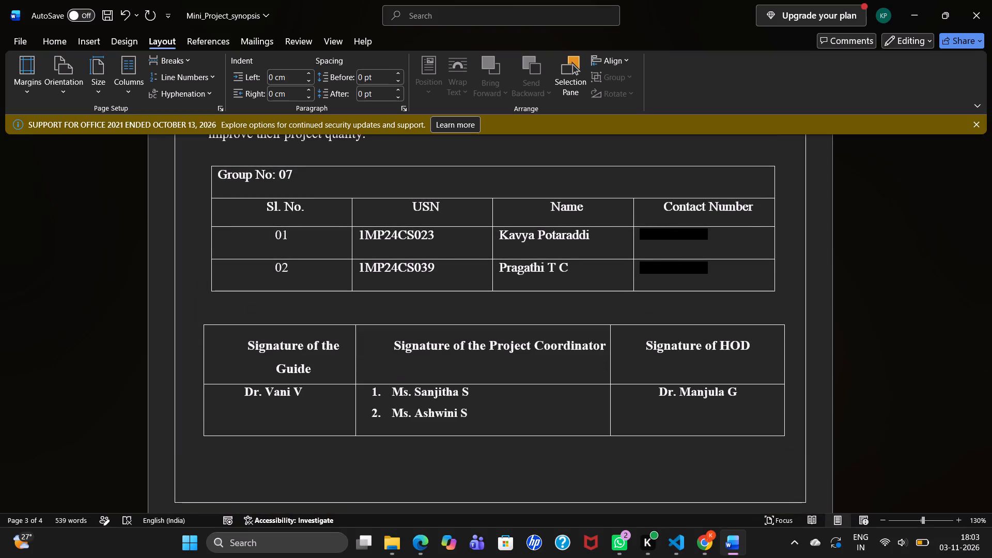
# Push the section 5 Innovativeness heading onto the next page by adding a blank line after the last objective.
pyautogui.scroll(1, 377, 307)
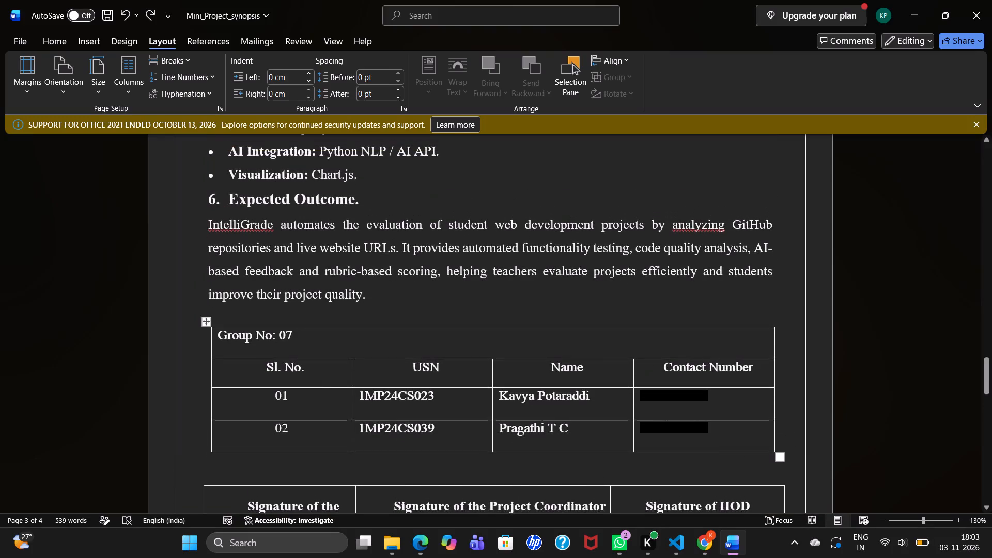
pyautogui.scroll(4, 364, 315)
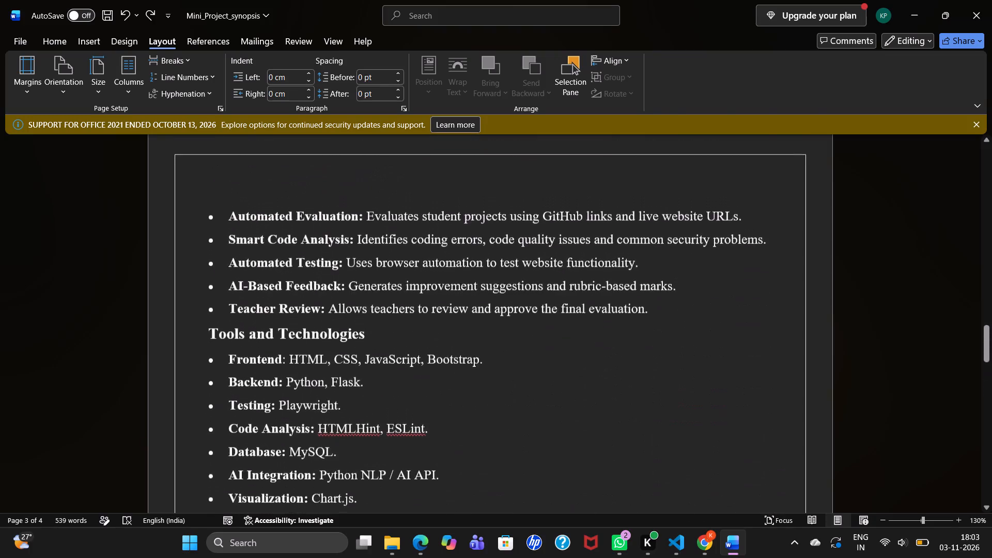
pyautogui.scroll(2, 364, 315)
pyautogui.scroll(1, 309, 345)
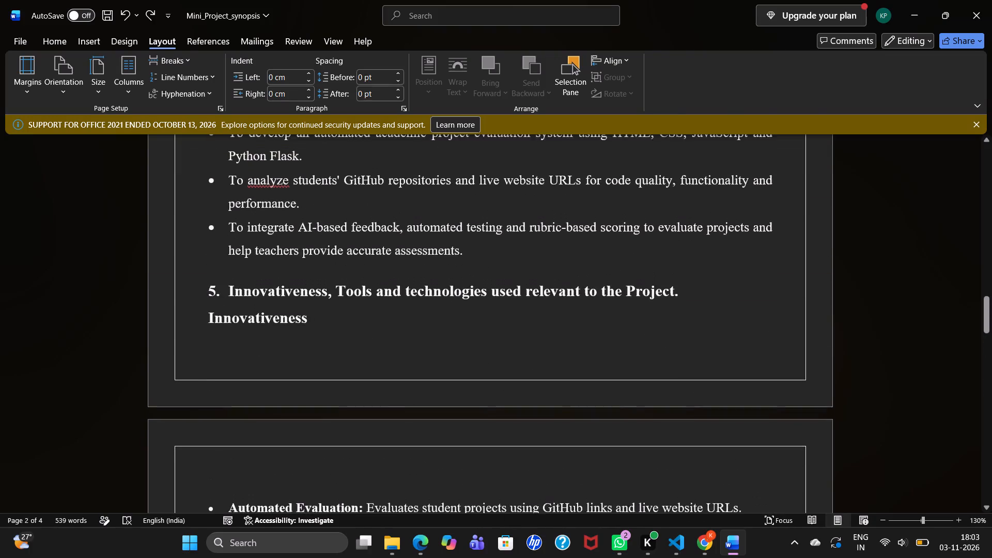
pyautogui.click(285, 274)
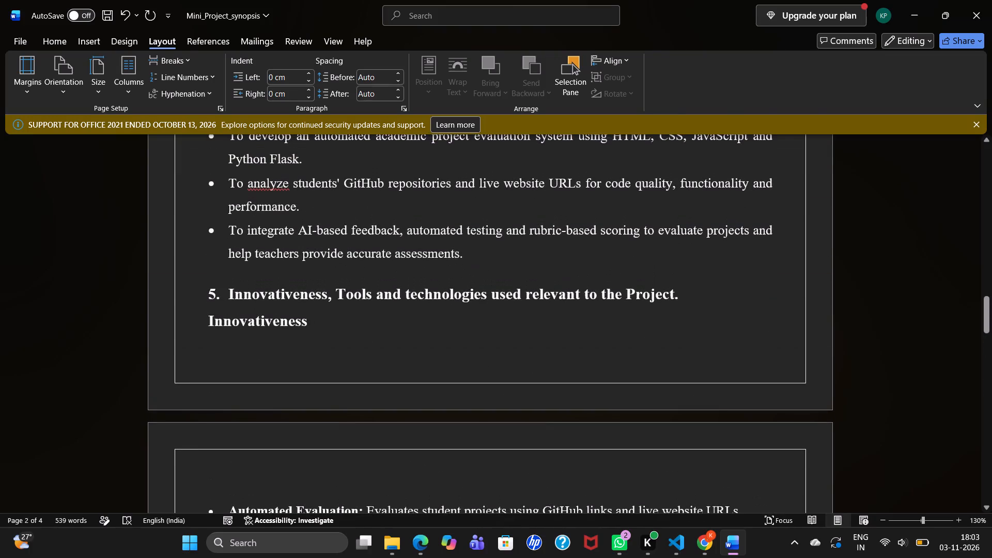
pyautogui.click(470, 254)
pyautogui.press('Return')
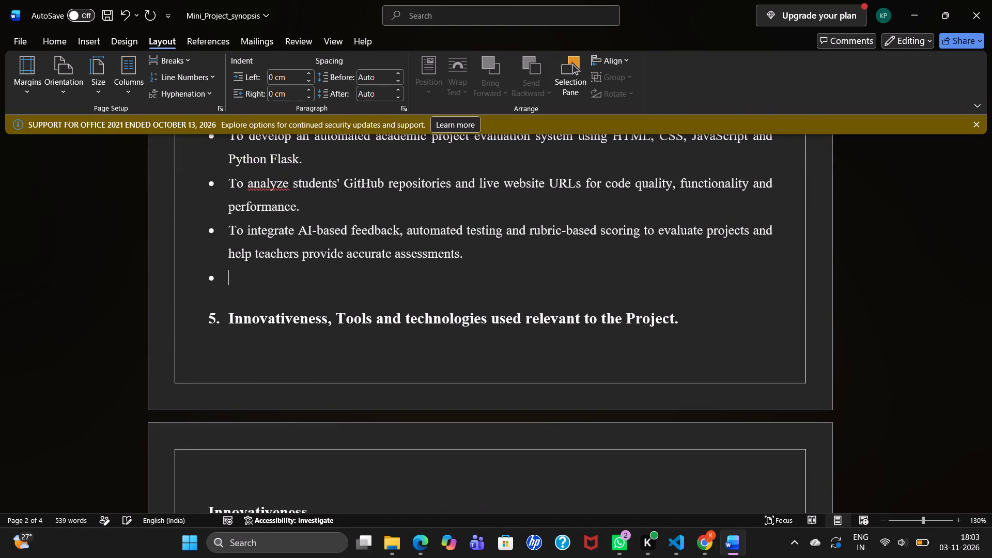
pyautogui.press('Return')
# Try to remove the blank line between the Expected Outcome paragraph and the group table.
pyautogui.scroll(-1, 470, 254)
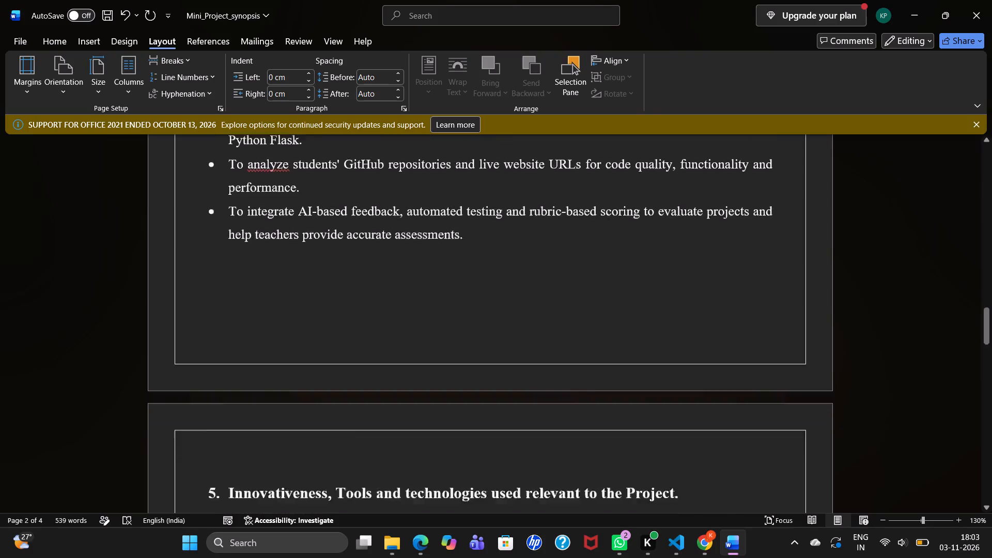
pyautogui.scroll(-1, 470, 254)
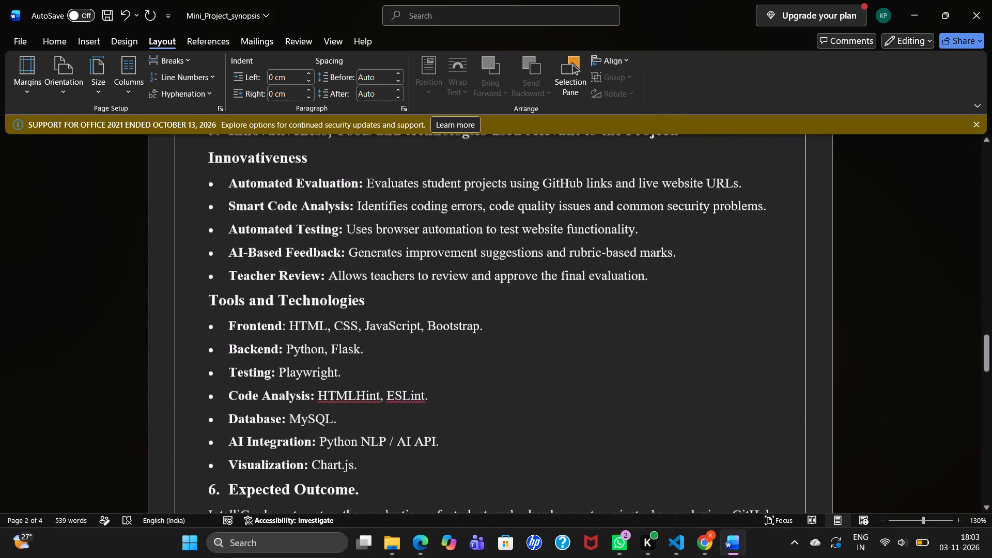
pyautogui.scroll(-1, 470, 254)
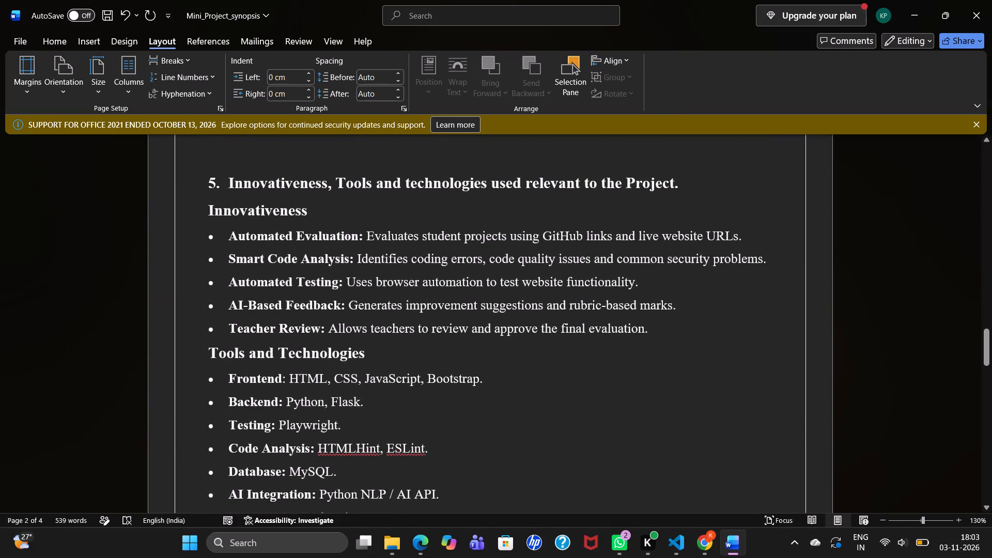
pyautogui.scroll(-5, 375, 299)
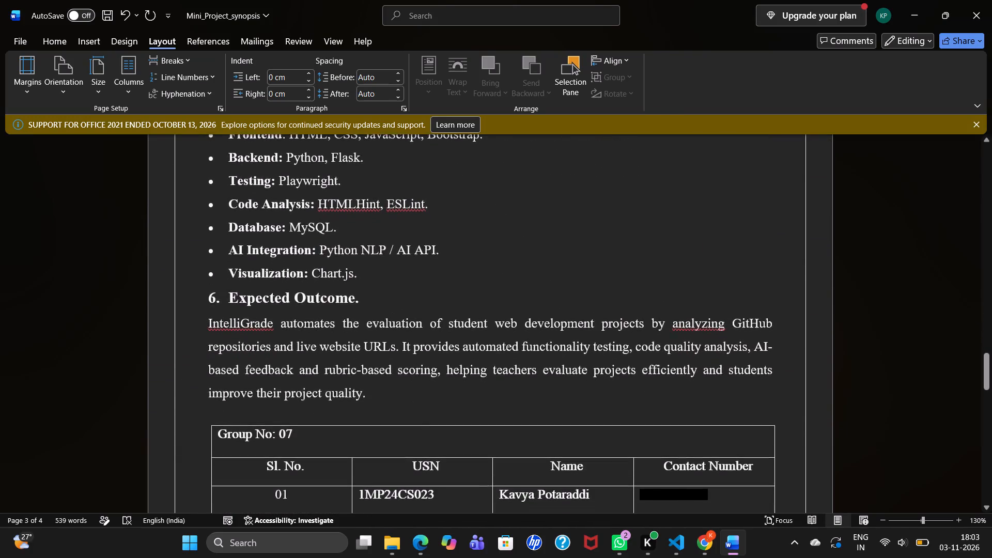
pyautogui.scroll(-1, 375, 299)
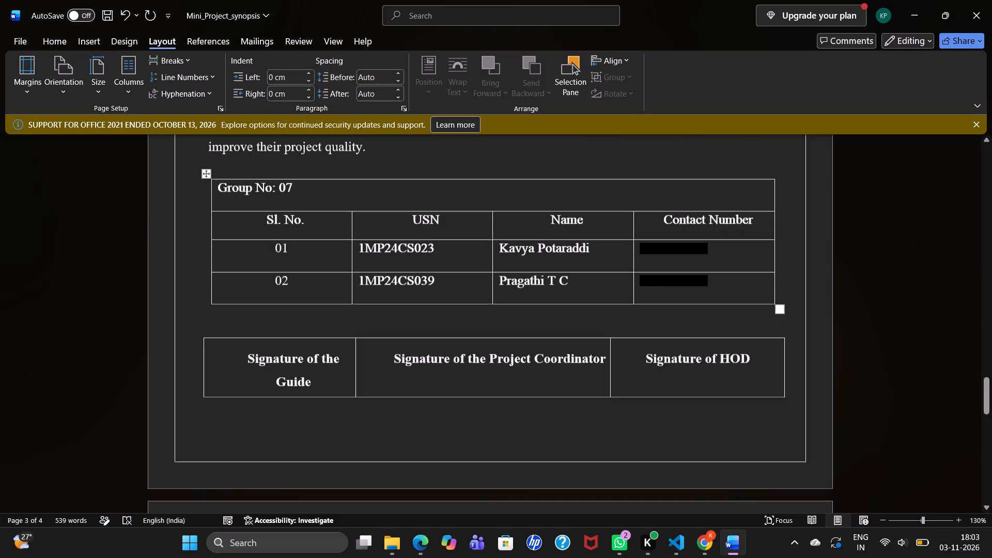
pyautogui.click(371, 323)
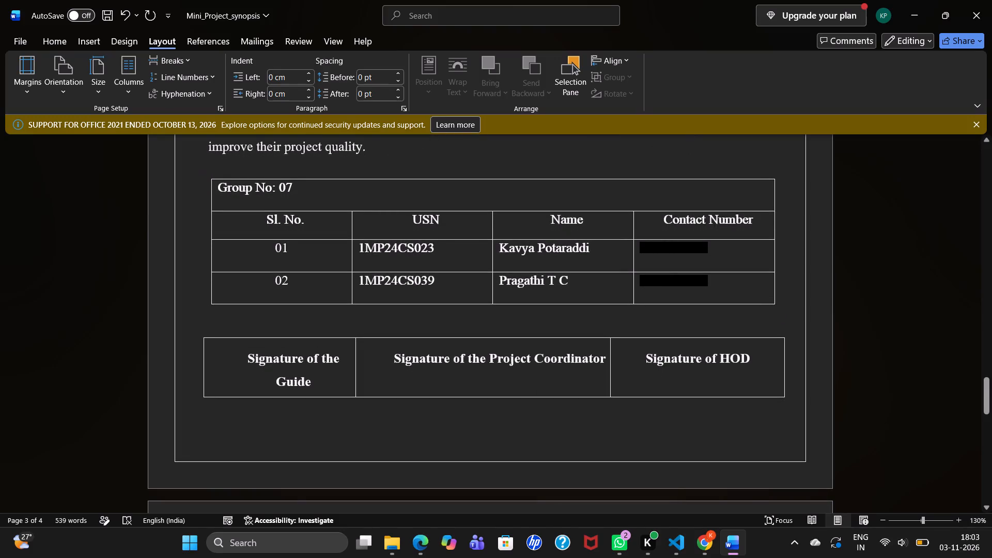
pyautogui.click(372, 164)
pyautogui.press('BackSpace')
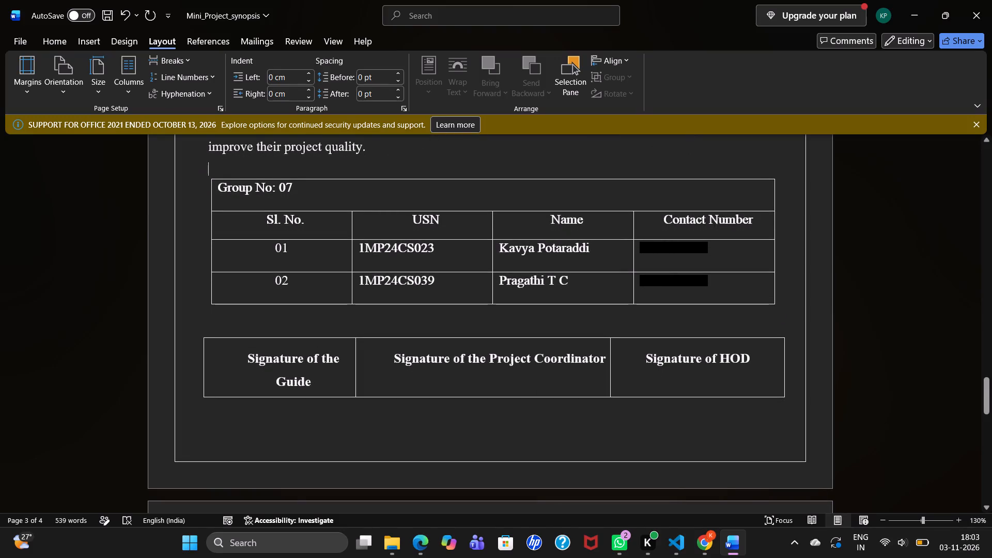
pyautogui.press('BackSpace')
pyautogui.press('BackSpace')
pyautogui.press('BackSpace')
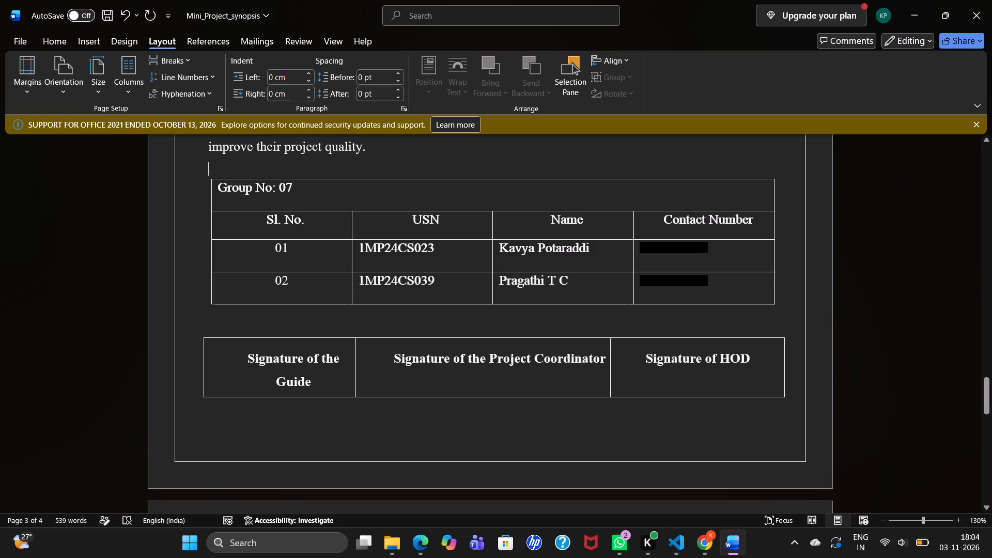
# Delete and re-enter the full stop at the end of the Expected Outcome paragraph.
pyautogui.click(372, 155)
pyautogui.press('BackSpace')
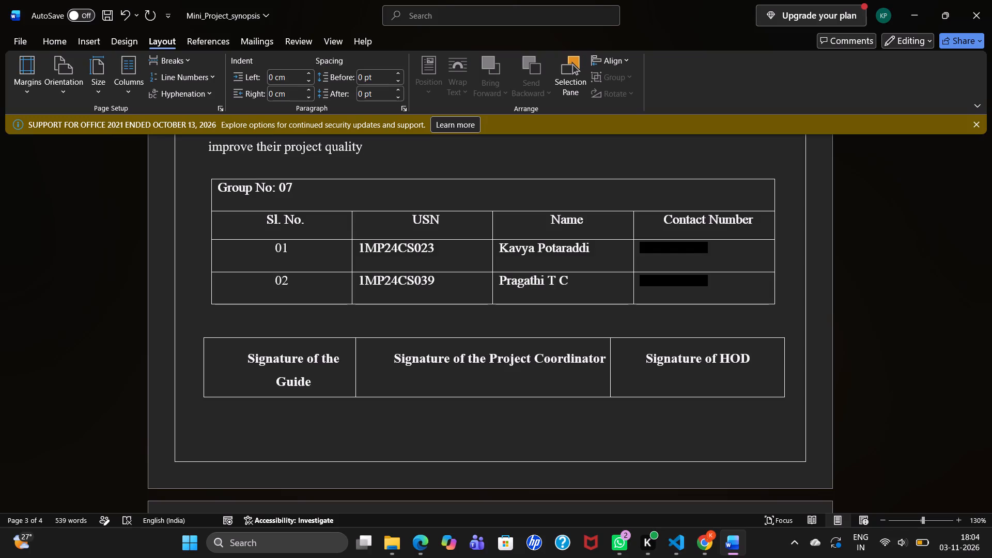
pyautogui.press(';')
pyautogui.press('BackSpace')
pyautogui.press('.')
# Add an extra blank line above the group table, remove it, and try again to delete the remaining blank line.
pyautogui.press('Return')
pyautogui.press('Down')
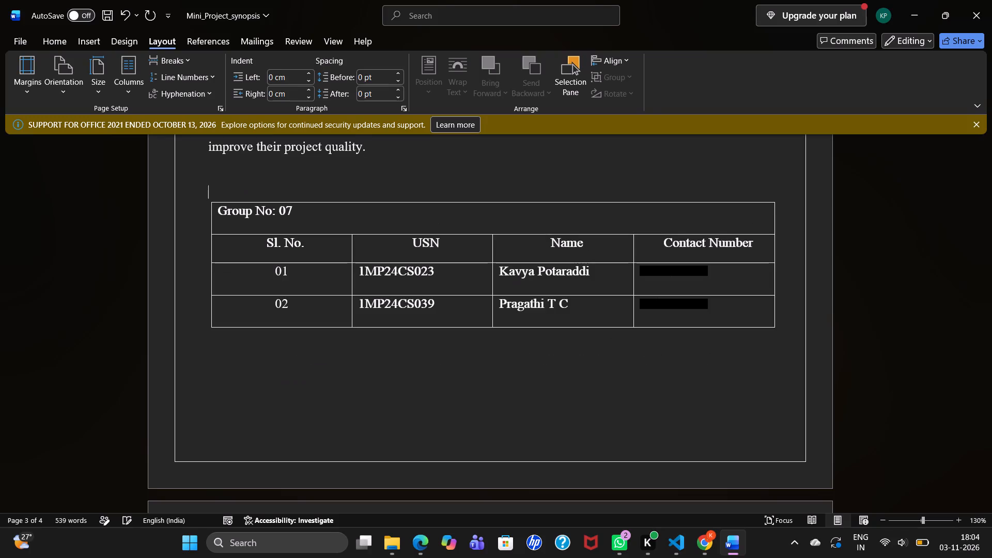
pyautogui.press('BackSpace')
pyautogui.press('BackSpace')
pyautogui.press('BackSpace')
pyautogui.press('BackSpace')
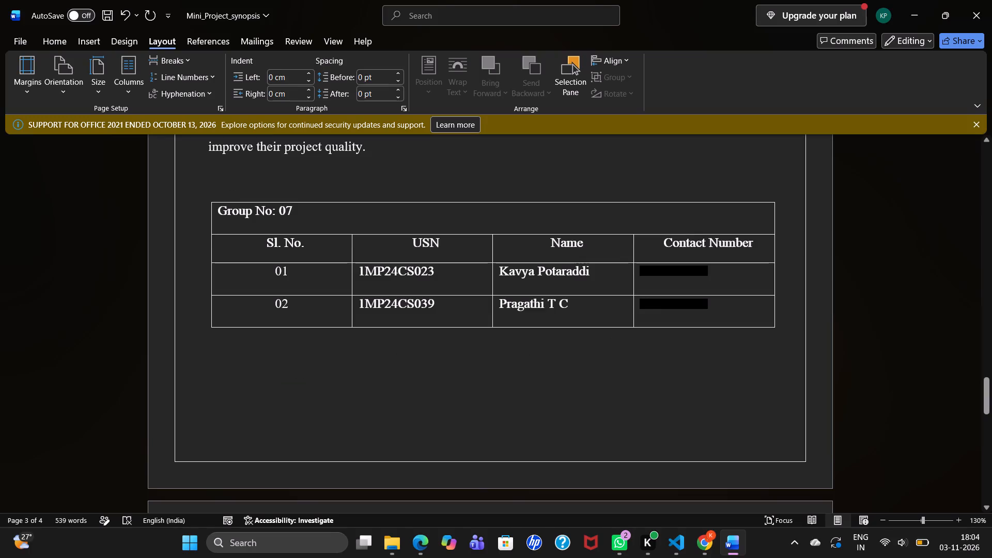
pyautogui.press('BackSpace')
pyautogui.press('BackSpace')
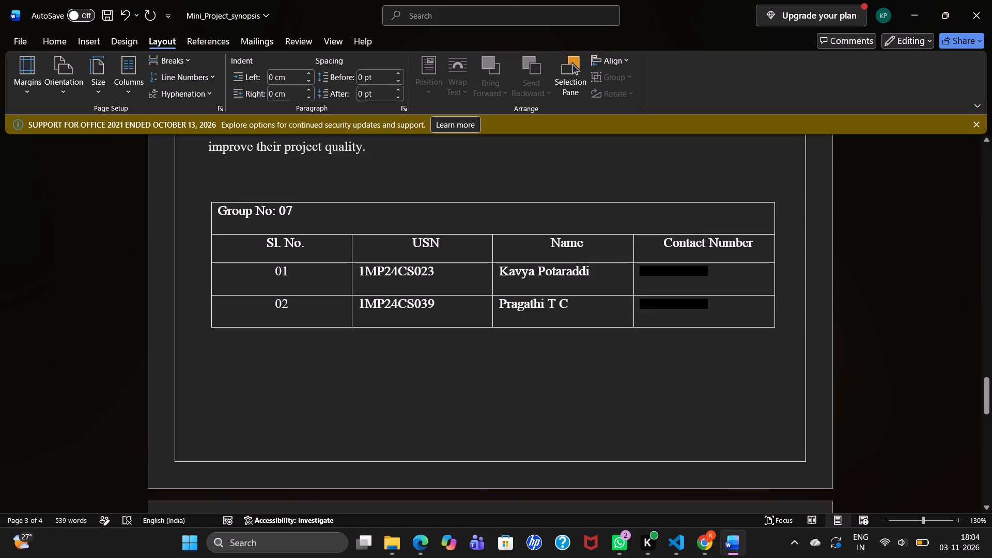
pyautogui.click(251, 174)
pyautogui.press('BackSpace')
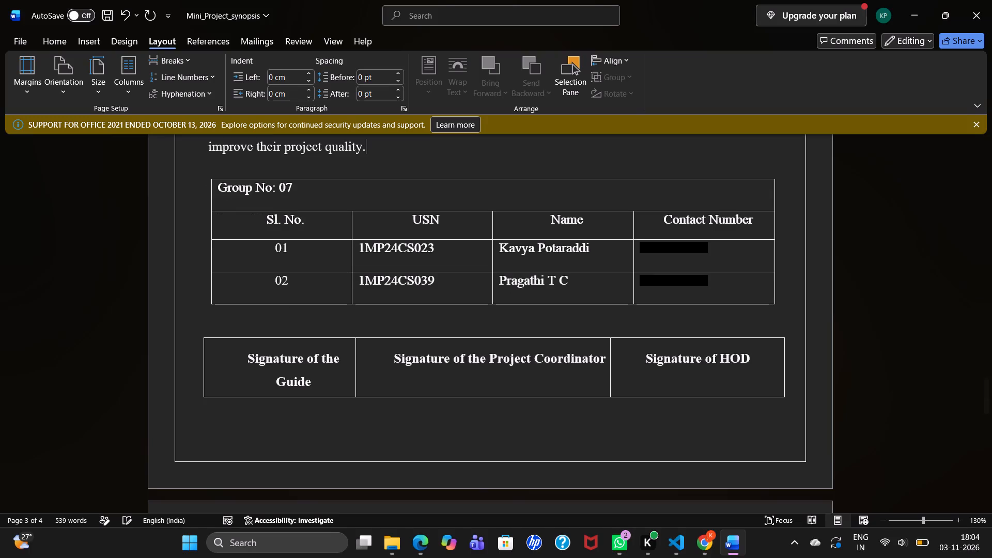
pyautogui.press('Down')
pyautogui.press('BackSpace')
# Examine the page breaks and spacing from the signature table back up to the course details on page 1.
pyautogui.scroll(-3, 272, 265)
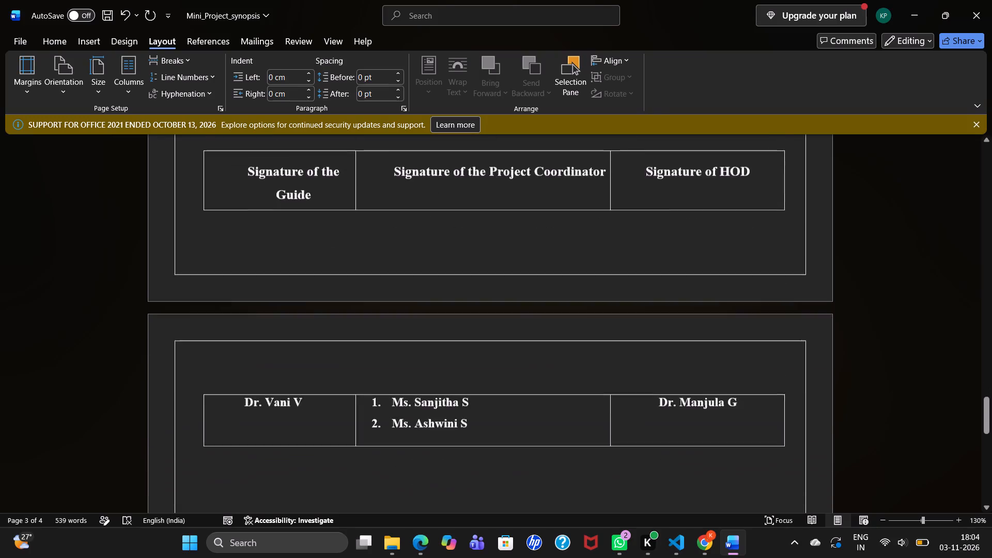
pyautogui.scroll(6, 251, 403)
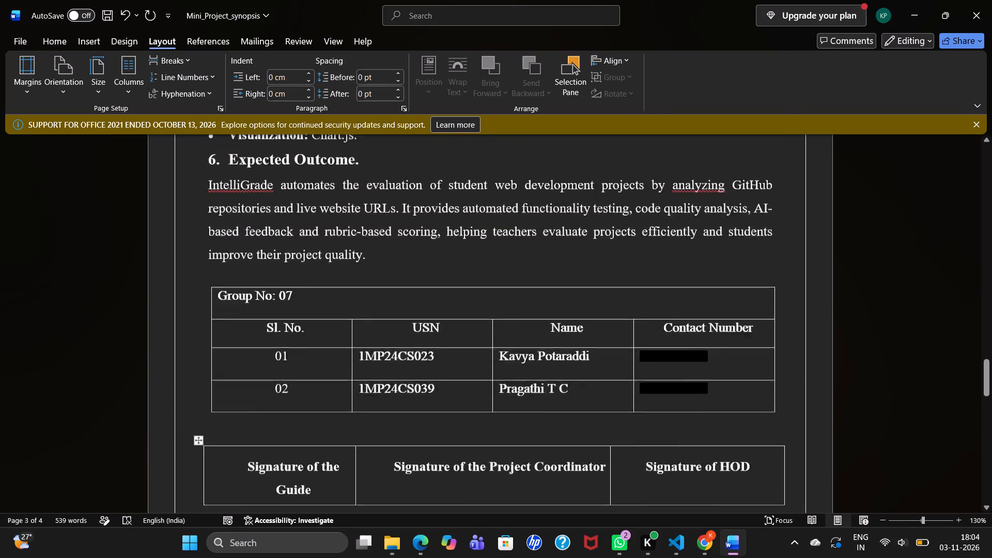
pyautogui.scroll(9, 251, 403)
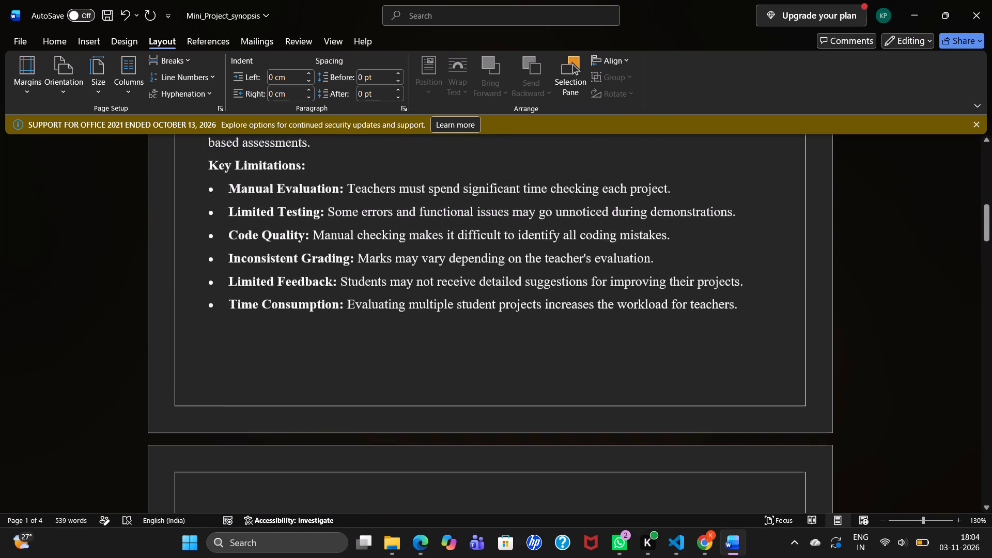
pyautogui.scroll(2, 243, 435)
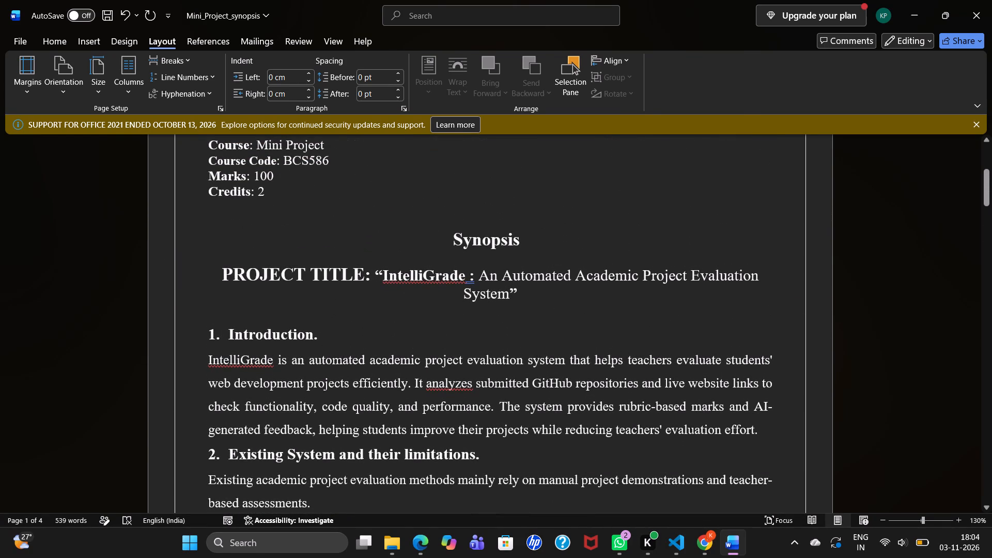
pyautogui.scroll(1, 243, 435)
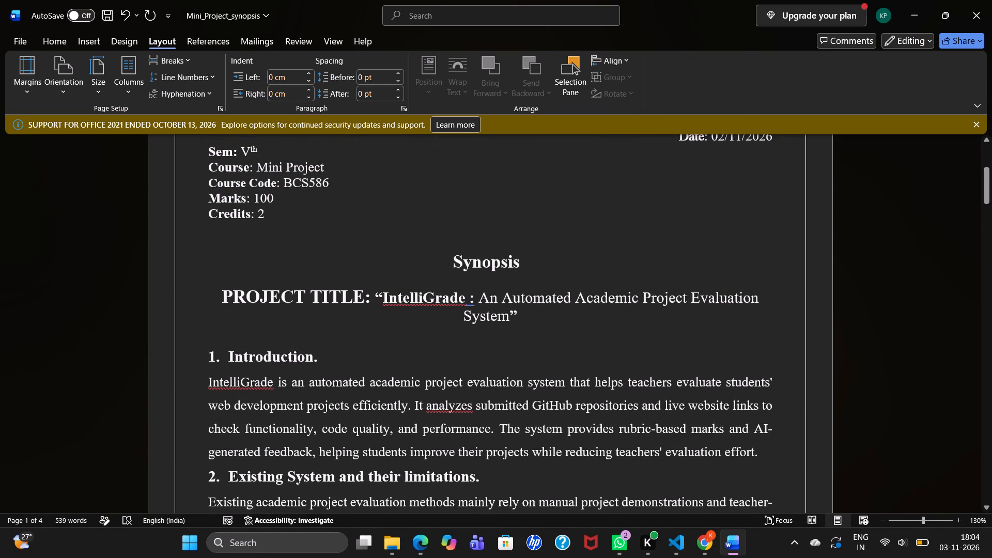
# Examine the project title, section spacing and page breaks from page 1 down to the group and signature tables.
pyautogui.click(470, 306)
pyautogui.moveTo(464, 302); pyautogui.dragTo(407, 307)
pyautogui.click(407, 307)
pyautogui.scroll(1, 481, 239)
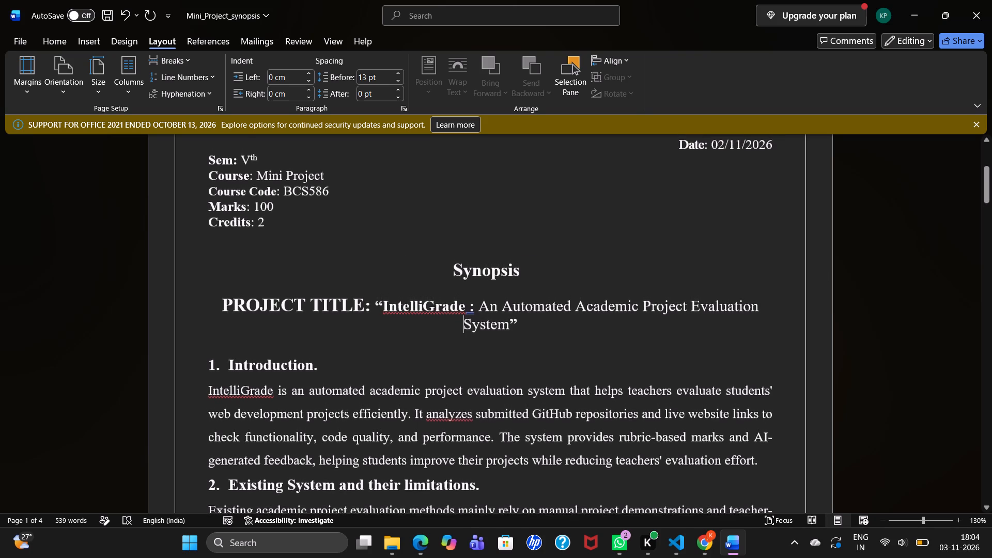
pyautogui.scroll(1, 481, 239)
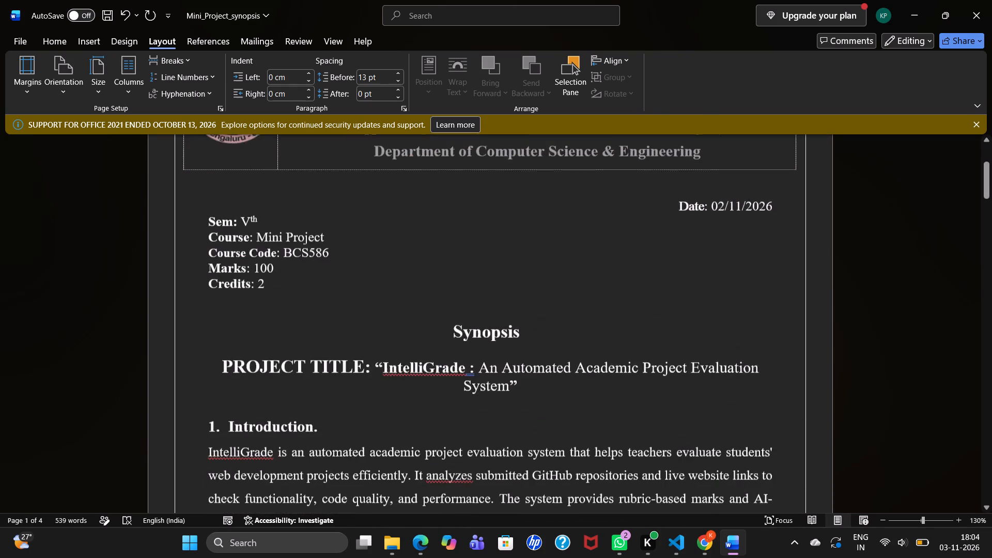
pyautogui.scroll(1, 481, 239)
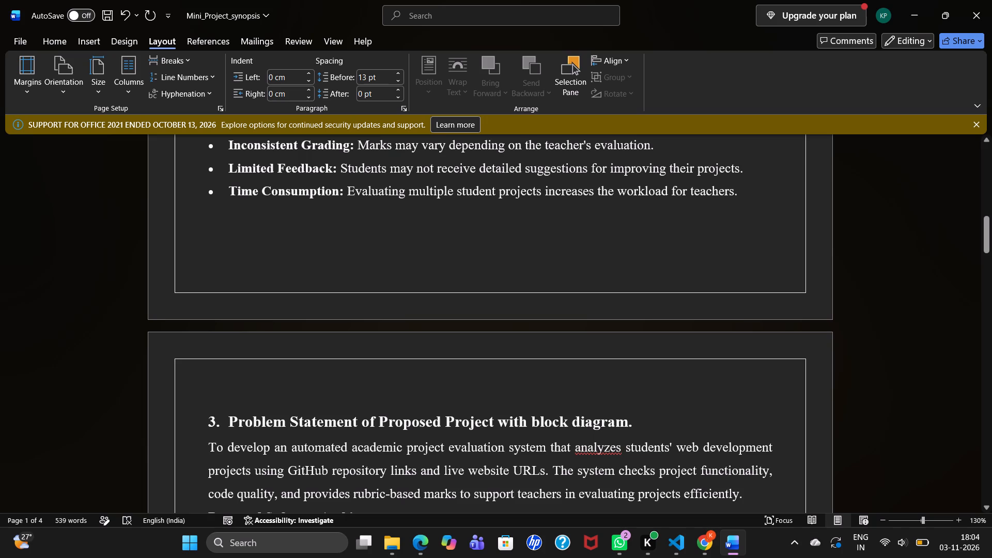
pyautogui.scroll(-1, 481, 239)
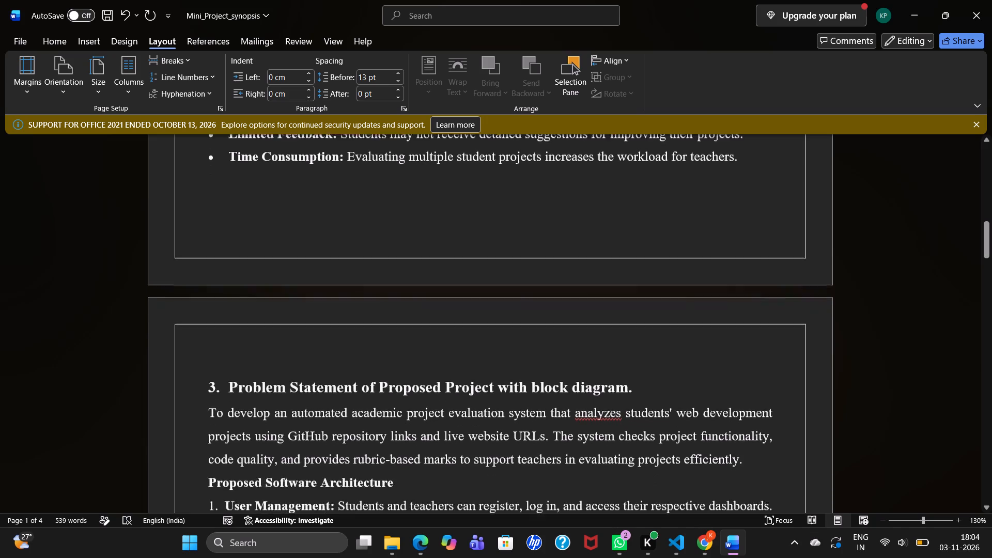
pyautogui.scroll(-4, 481, 239)
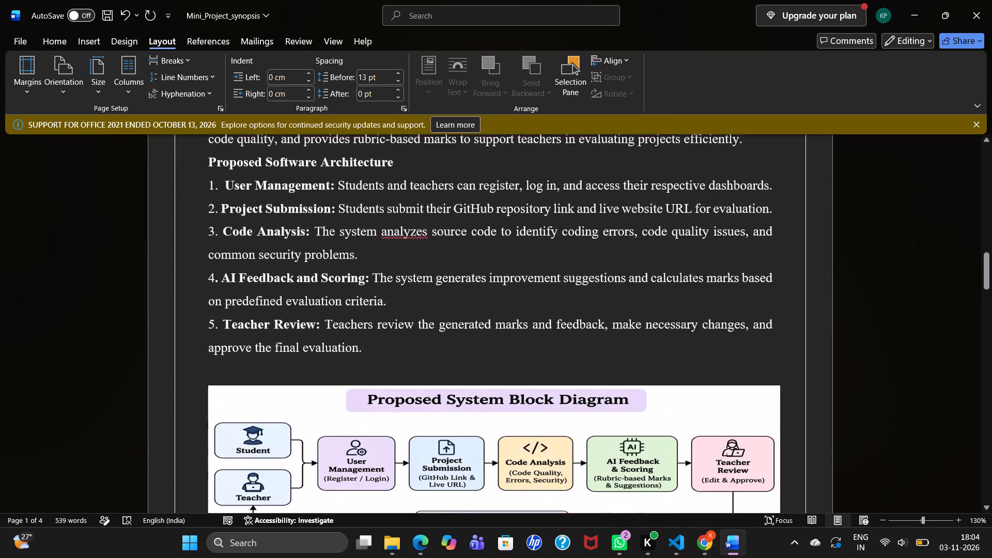
pyautogui.scroll(-2, 481, 239)
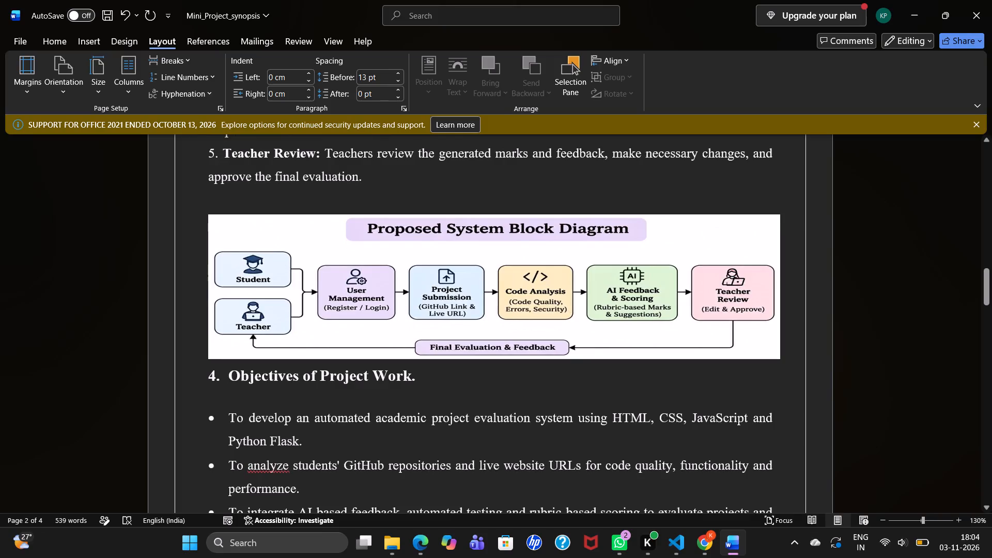
pyautogui.scroll(-2, 481, 239)
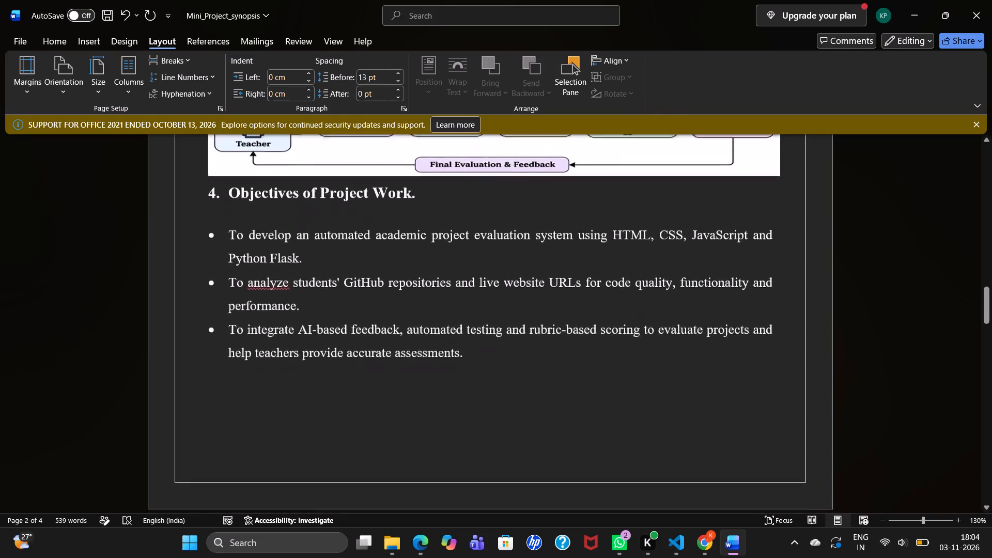
pyautogui.hscroll(4, 481, 239)
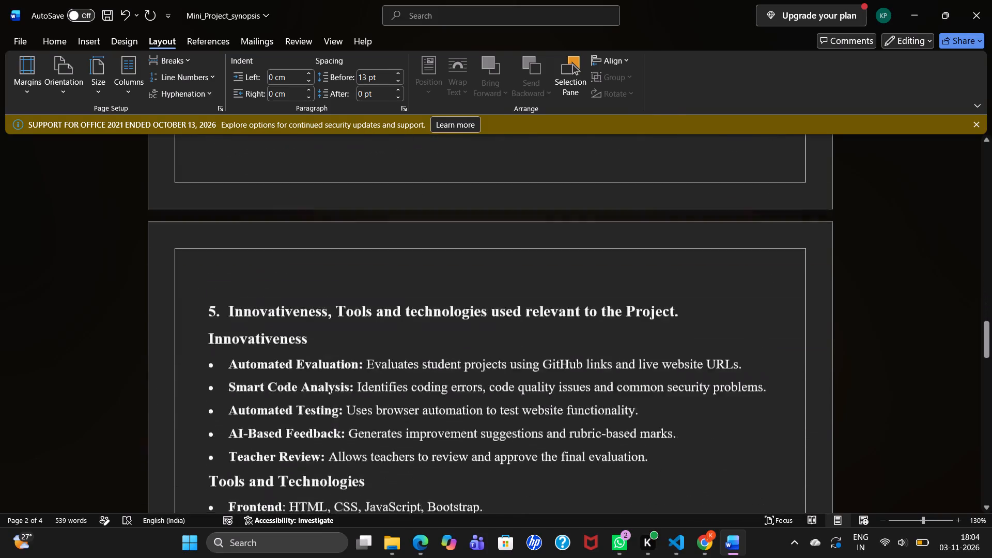
pyautogui.hscroll(1, 481, 239)
pyautogui.scroll(-3, 481, 239)
pyautogui.rightClick(481, 239)
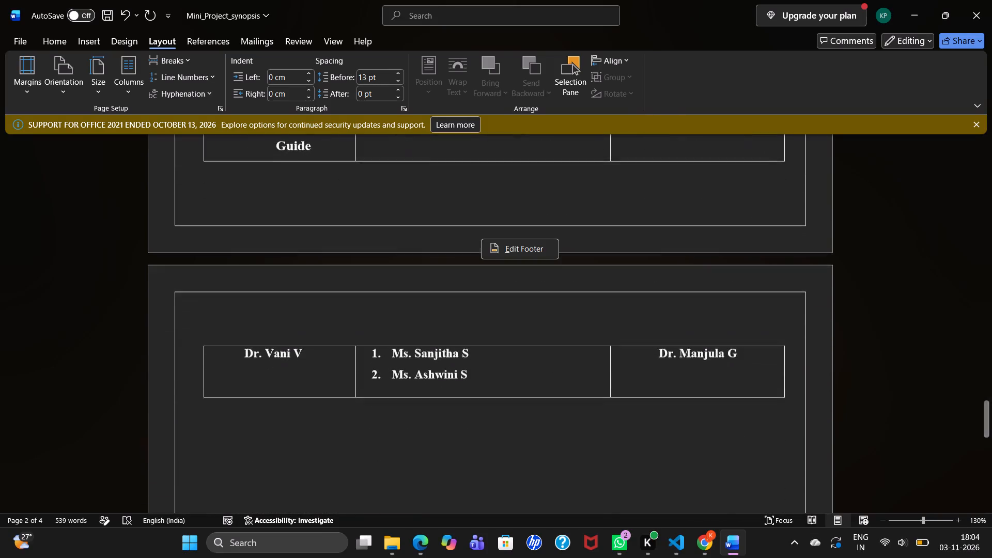
pyautogui.scroll(5, 481, 239)
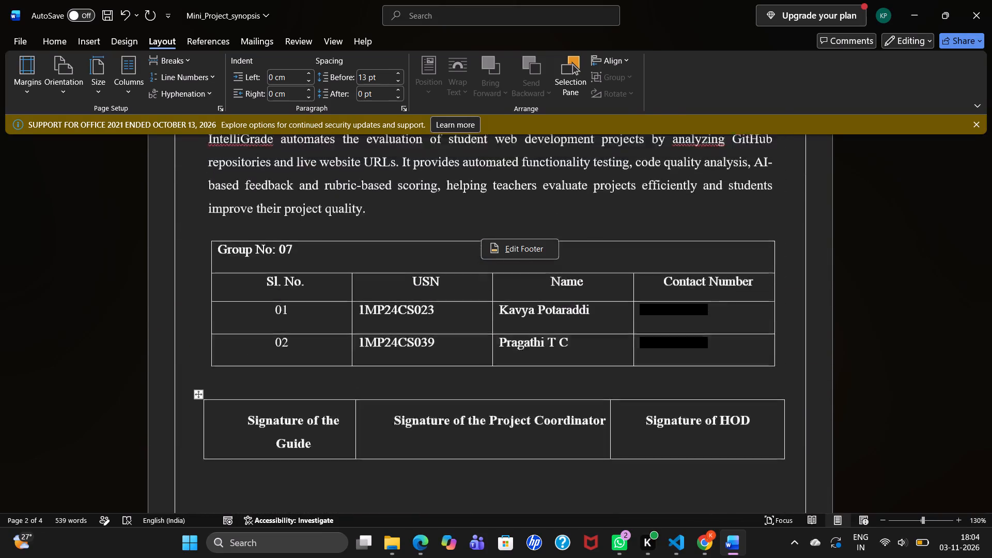
pyautogui.scroll(2, 481, 239)
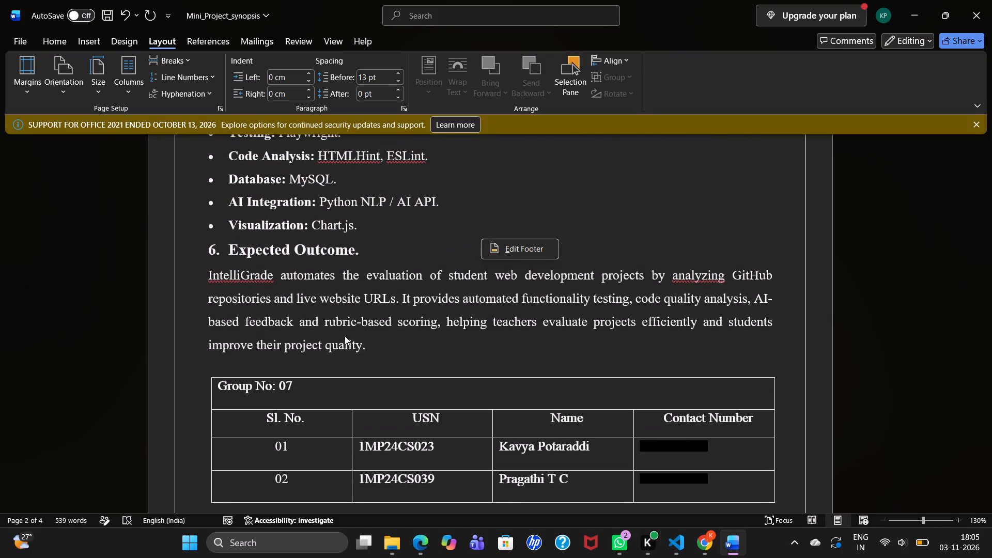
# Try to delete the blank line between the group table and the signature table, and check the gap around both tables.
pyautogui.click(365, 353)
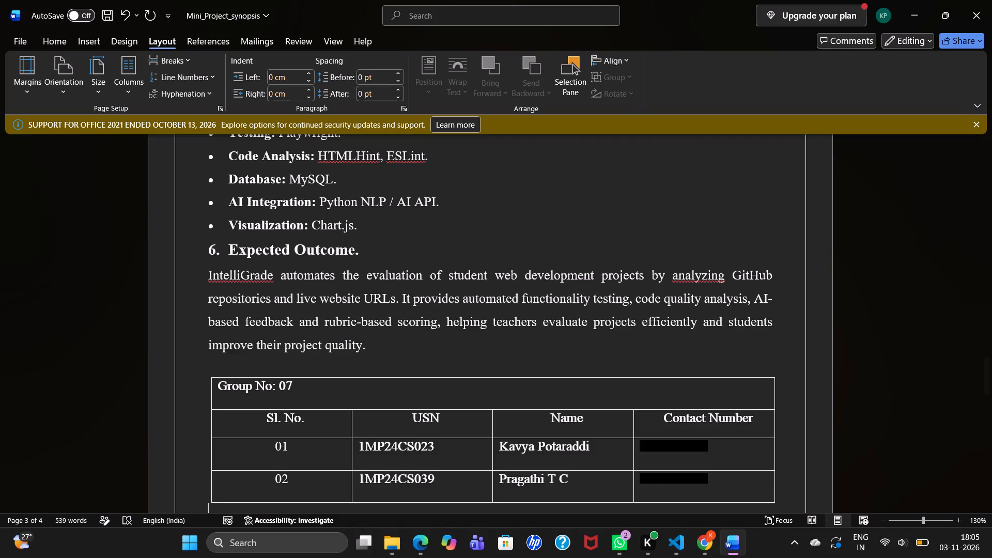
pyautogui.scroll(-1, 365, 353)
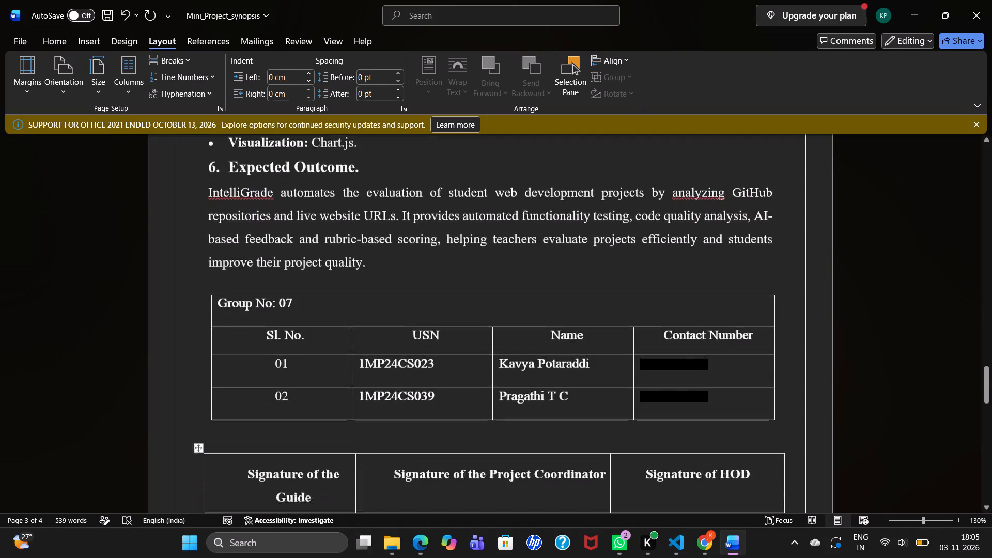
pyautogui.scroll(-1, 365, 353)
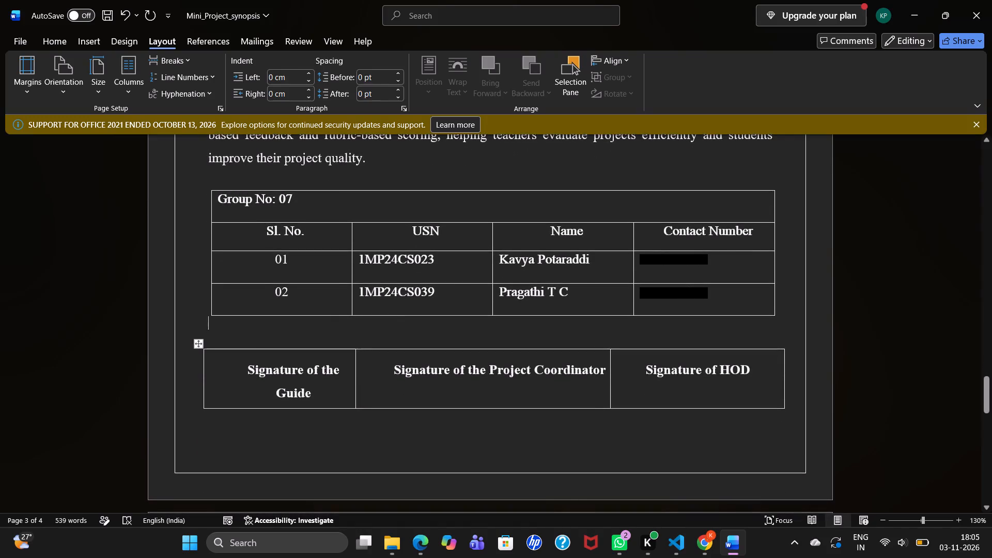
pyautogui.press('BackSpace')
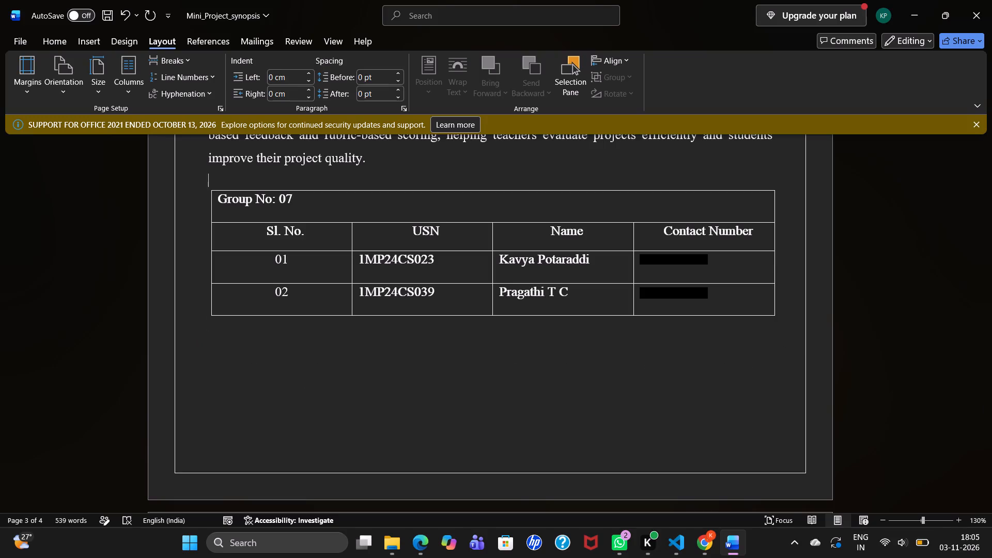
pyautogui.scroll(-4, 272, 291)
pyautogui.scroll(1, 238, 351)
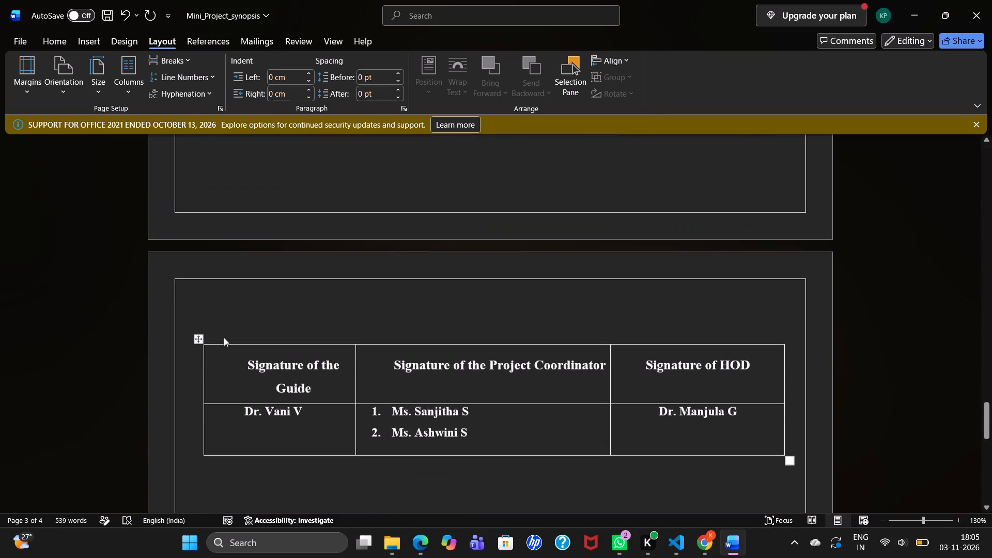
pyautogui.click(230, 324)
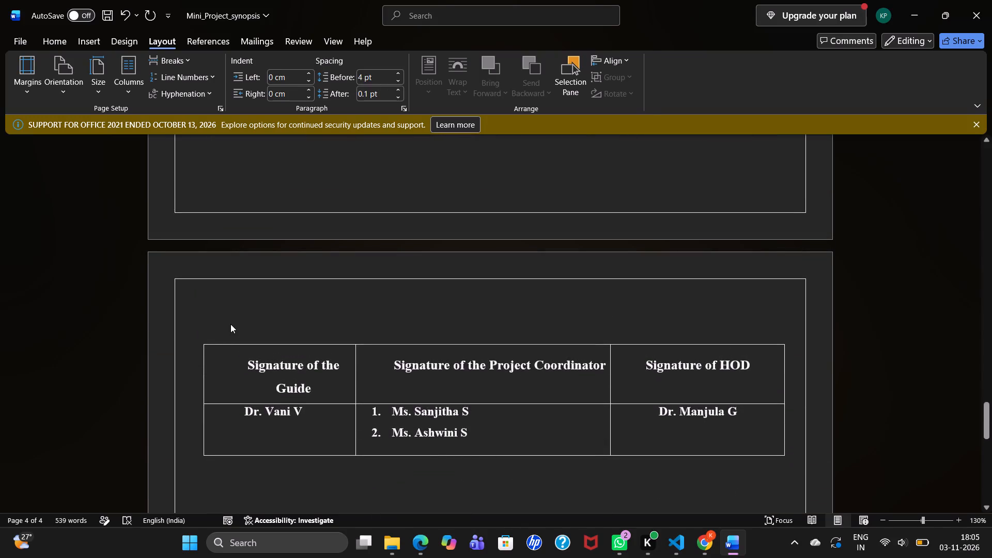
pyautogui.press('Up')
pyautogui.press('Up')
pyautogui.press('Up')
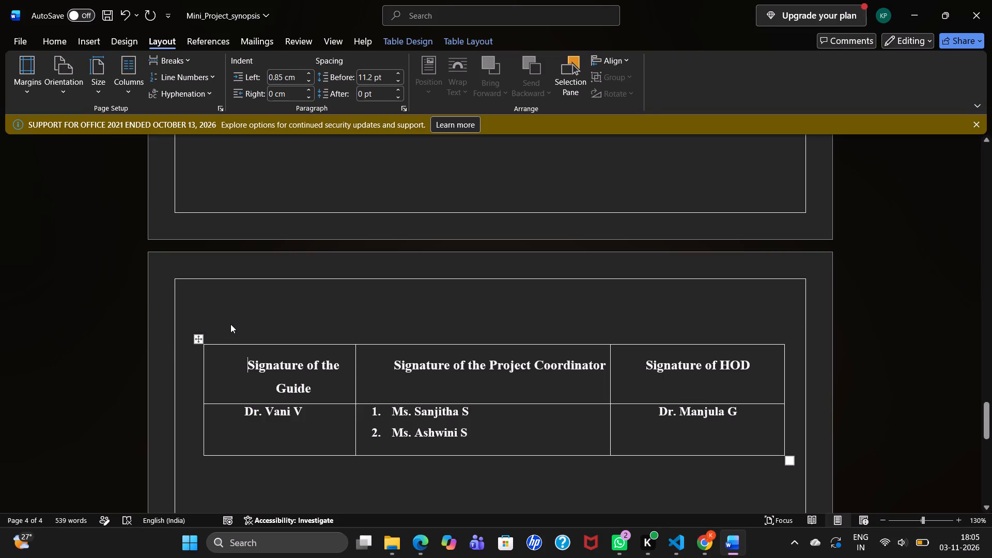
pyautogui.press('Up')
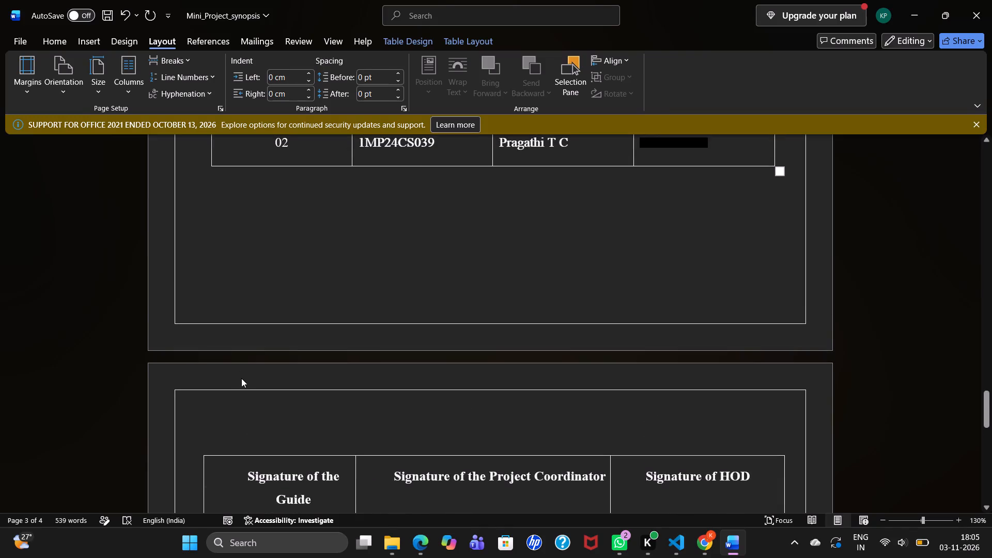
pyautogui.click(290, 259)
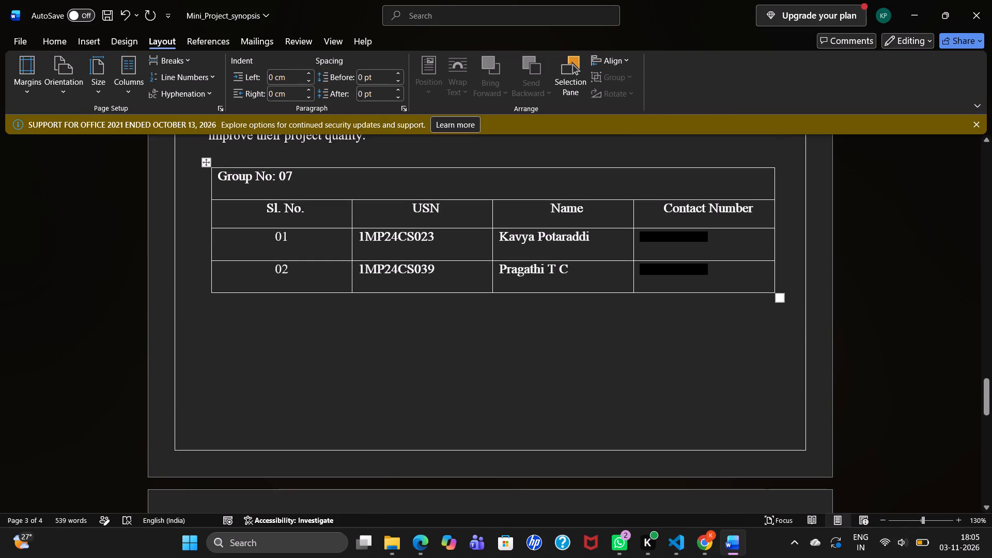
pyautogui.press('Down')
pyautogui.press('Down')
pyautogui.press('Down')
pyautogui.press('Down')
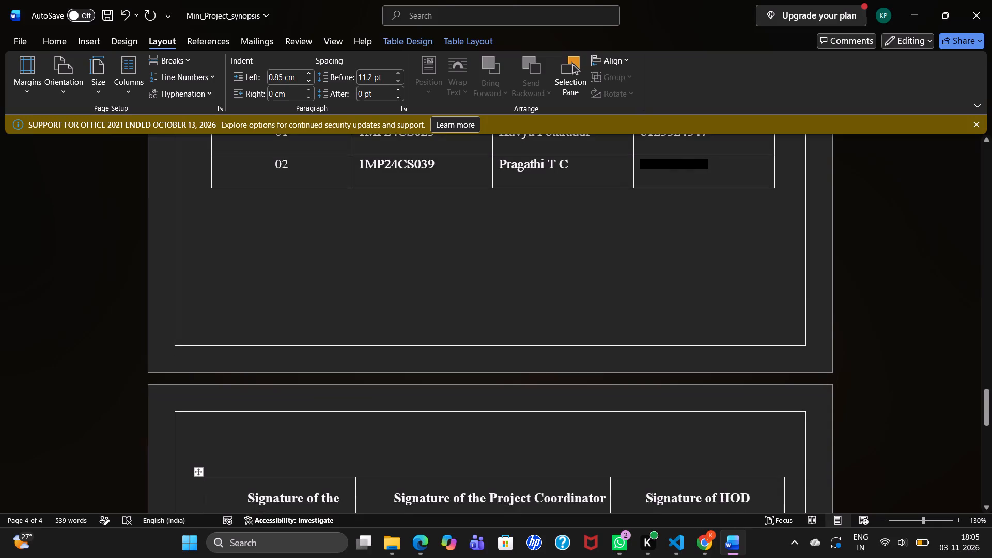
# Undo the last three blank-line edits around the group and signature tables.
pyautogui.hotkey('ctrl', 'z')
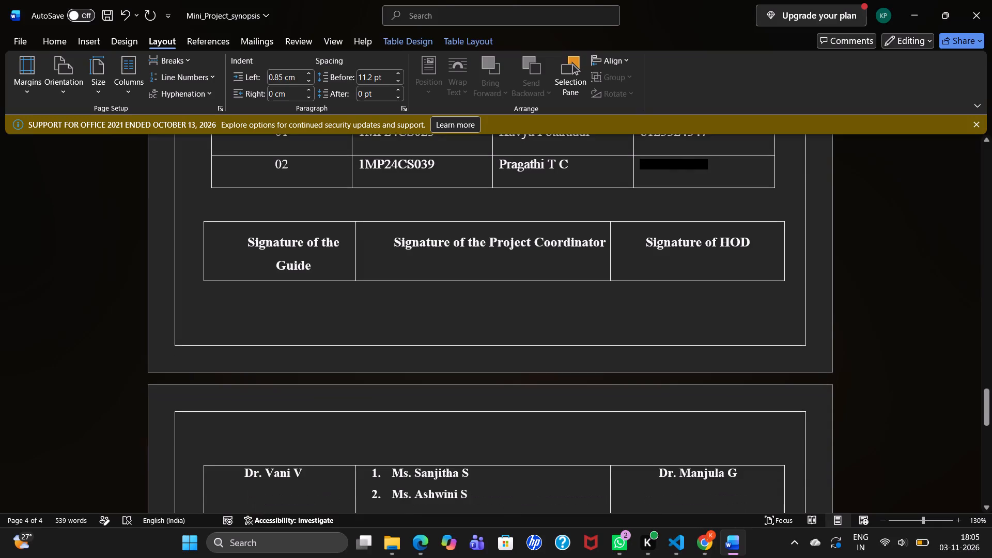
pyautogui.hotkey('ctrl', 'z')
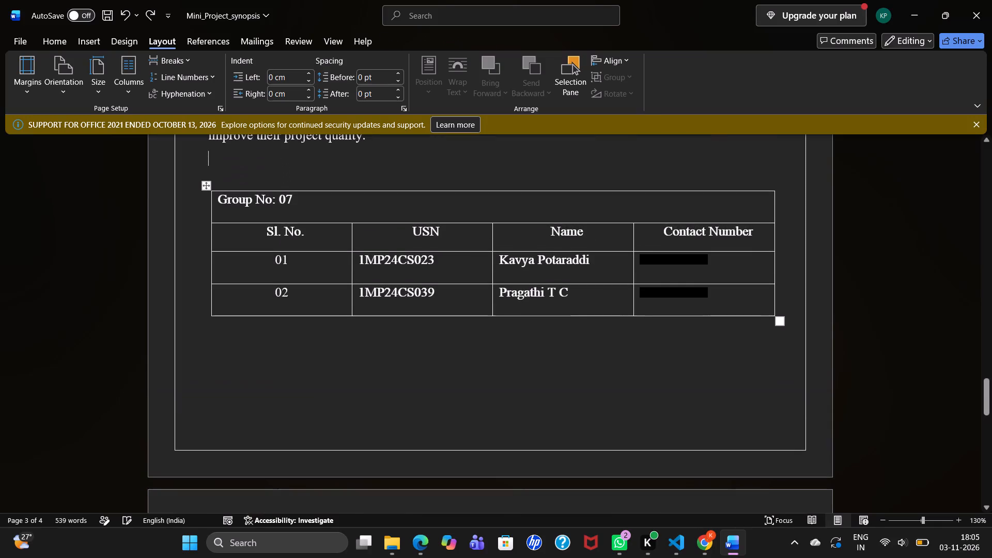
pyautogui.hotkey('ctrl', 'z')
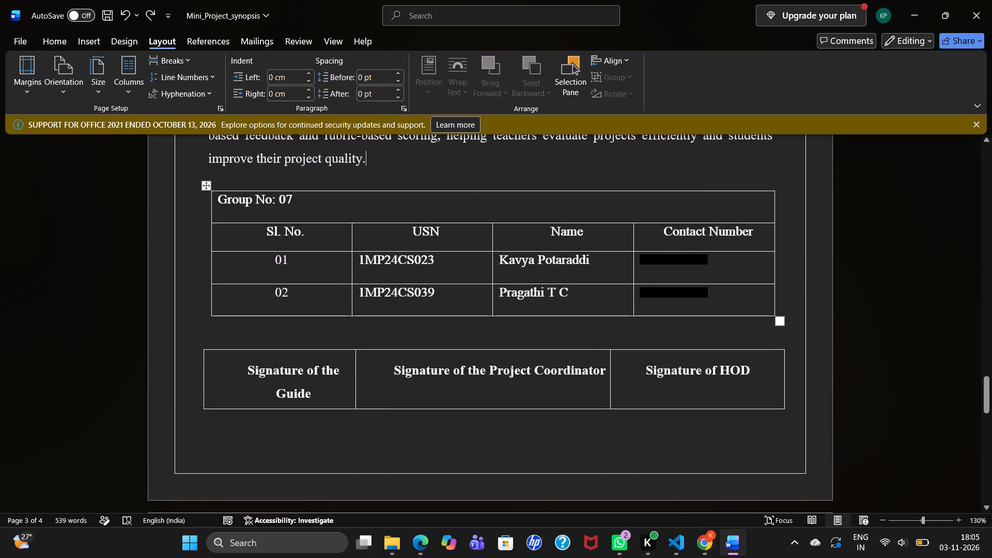
# Set 1.5 line spacing on section 5, from the Innovativeness, Tools and technologies heading through the Visualization bullet.
pyautogui.scroll(5, 398, 247)
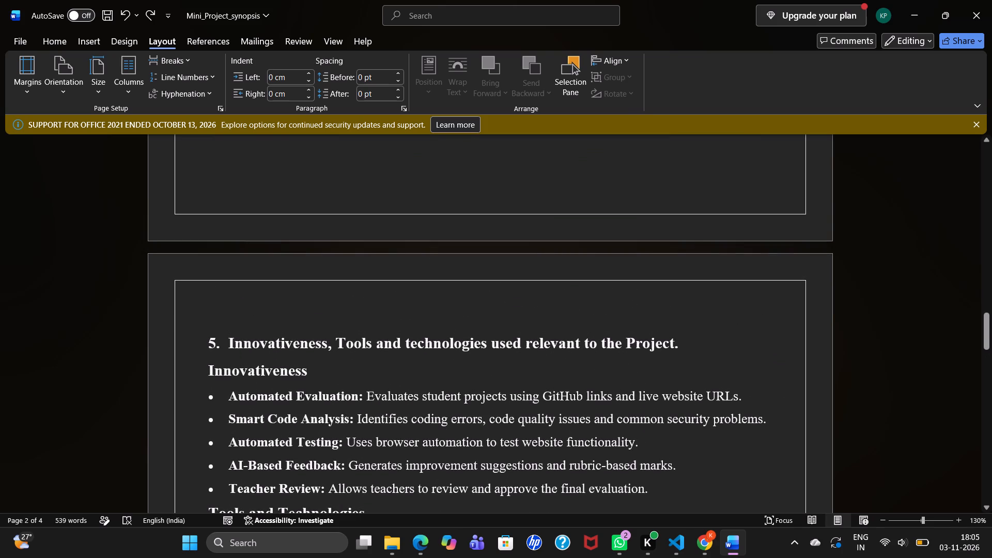
pyautogui.click(218, 329)
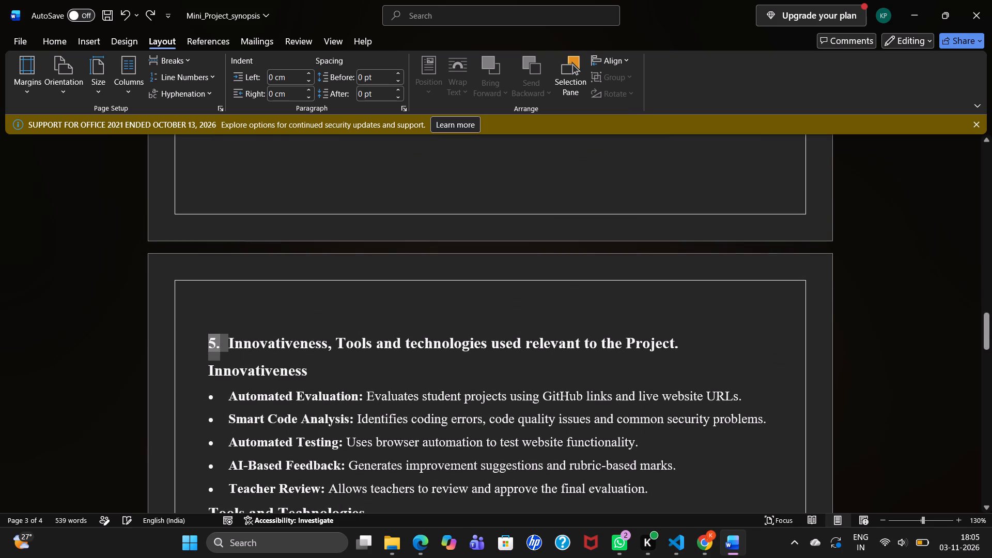
pyautogui.click(229, 341)
pyautogui.moveTo(229, 341); pyautogui.dragTo(373, 518)
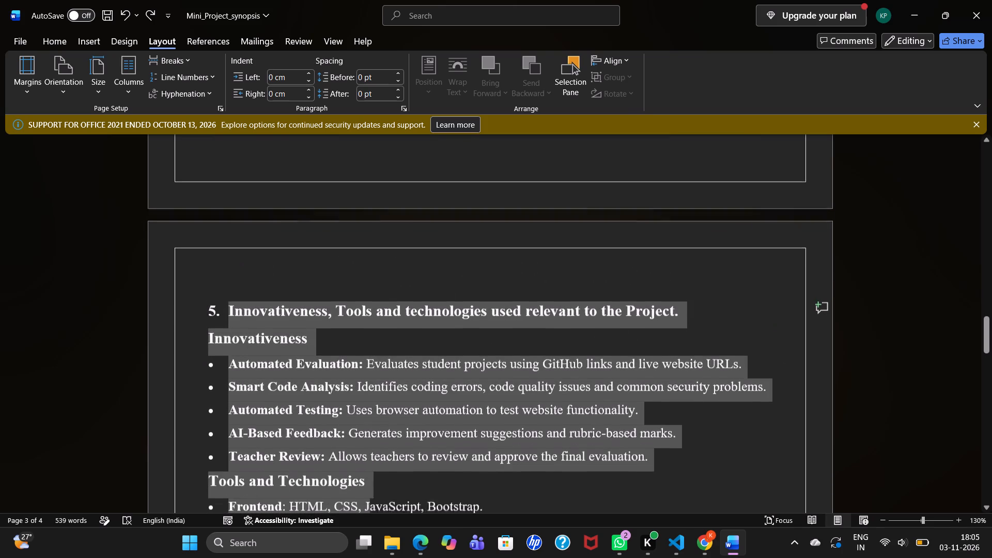
pyautogui.moveTo(373, 518); pyautogui.dragTo(344, 419)
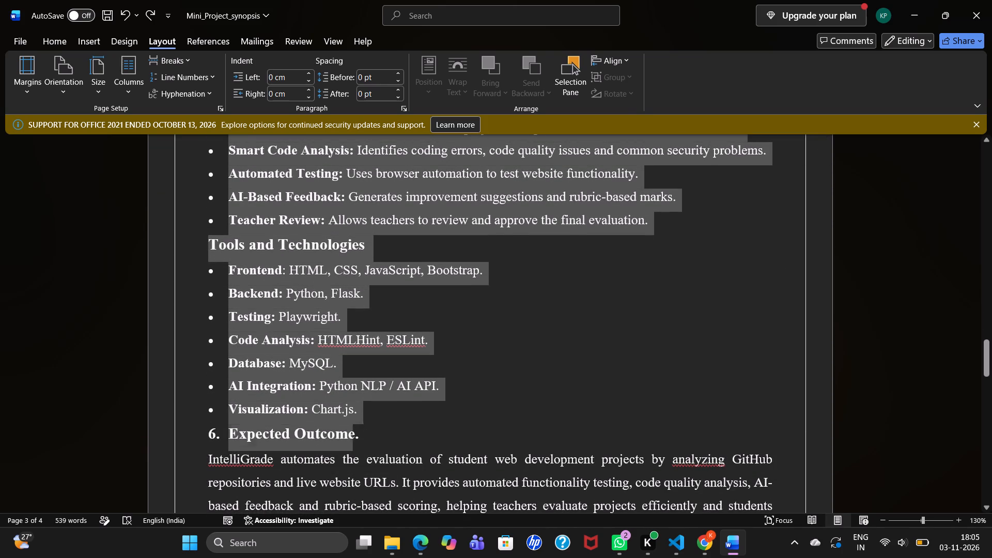
pyautogui.moveTo(344, 419); pyautogui.dragTo(358, 408)
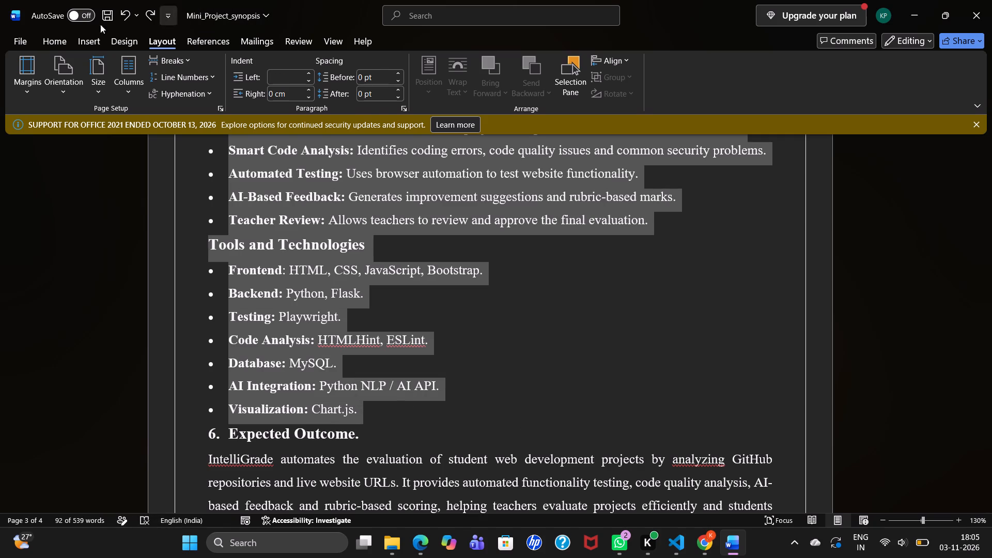
pyautogui.click(76, 39)
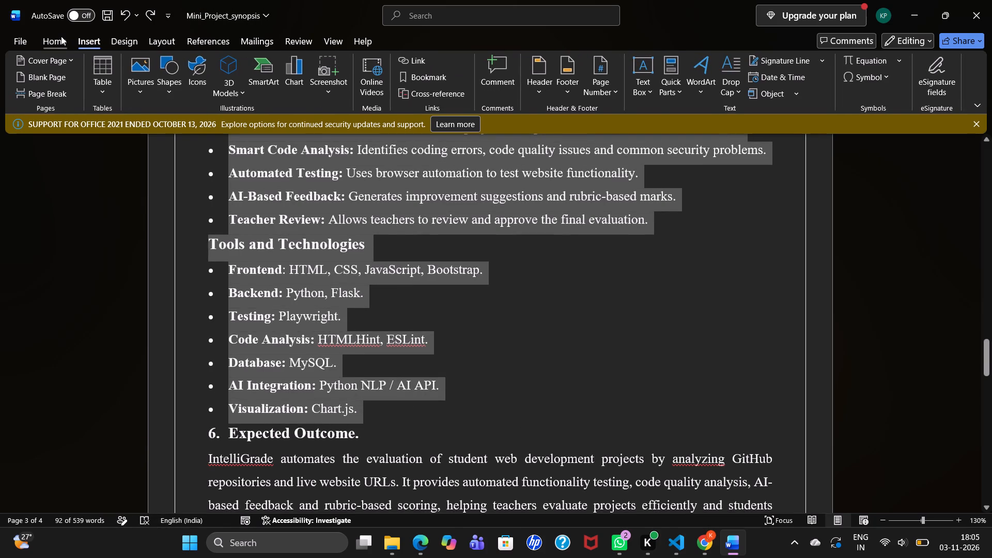
pyautogui.click(61, 36)
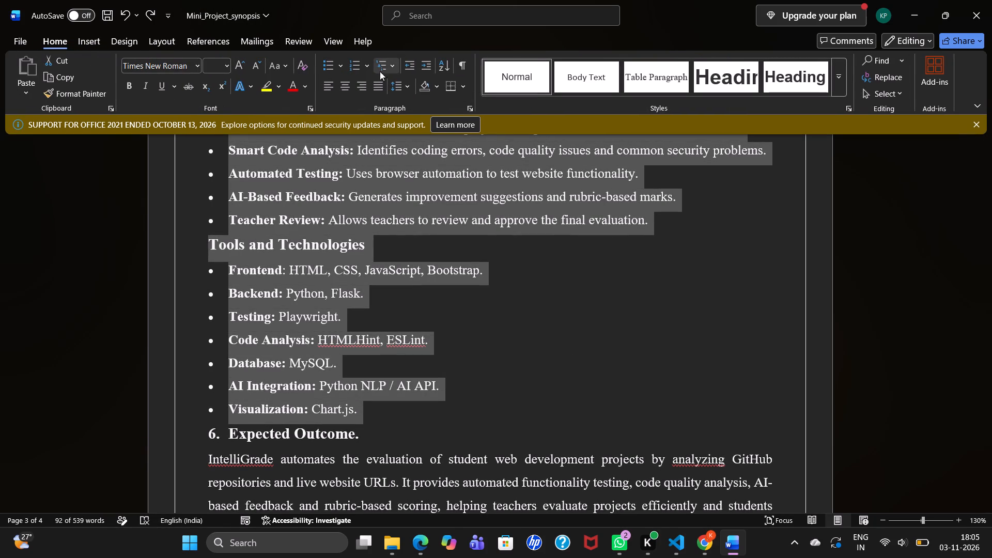
pyautogui.click(402, 87)
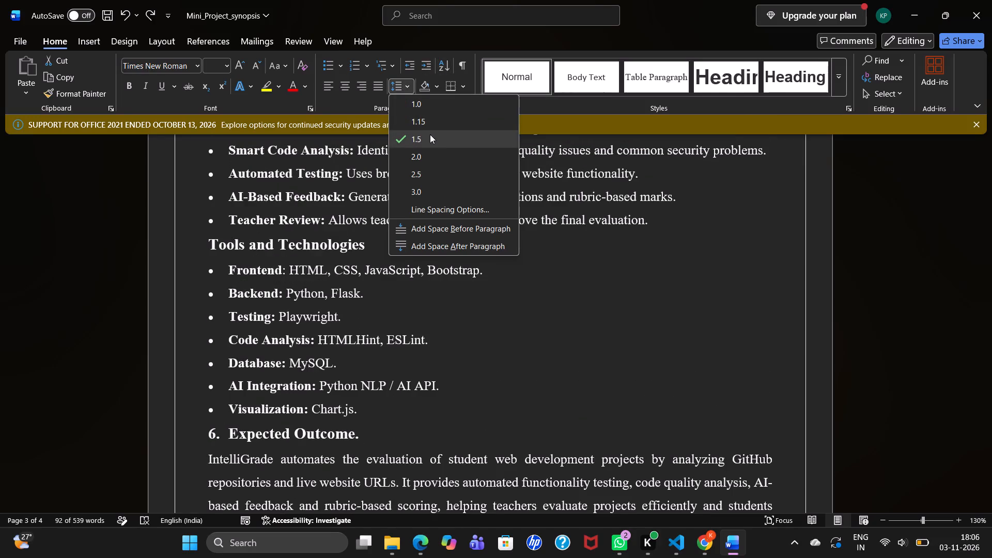
pyautogui.click(430, 134)
pyautogui.click(394, 245)
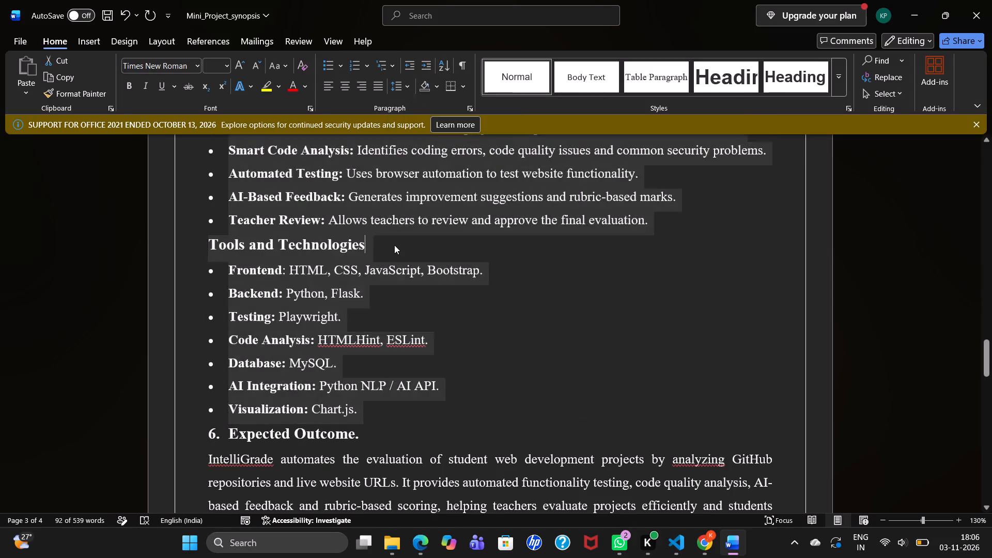
# Examine the spacing and page breaks from section 5 down to the signature table, and from page 1 to section 3.
pyautogui.scroll(1, 394, 245)
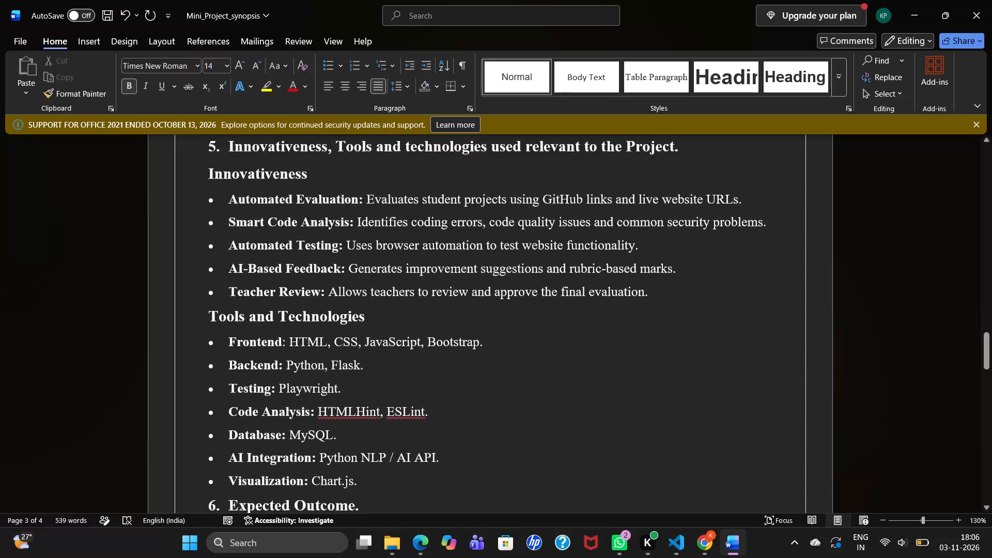
pyautogui.scroll(-1, 394, 245)
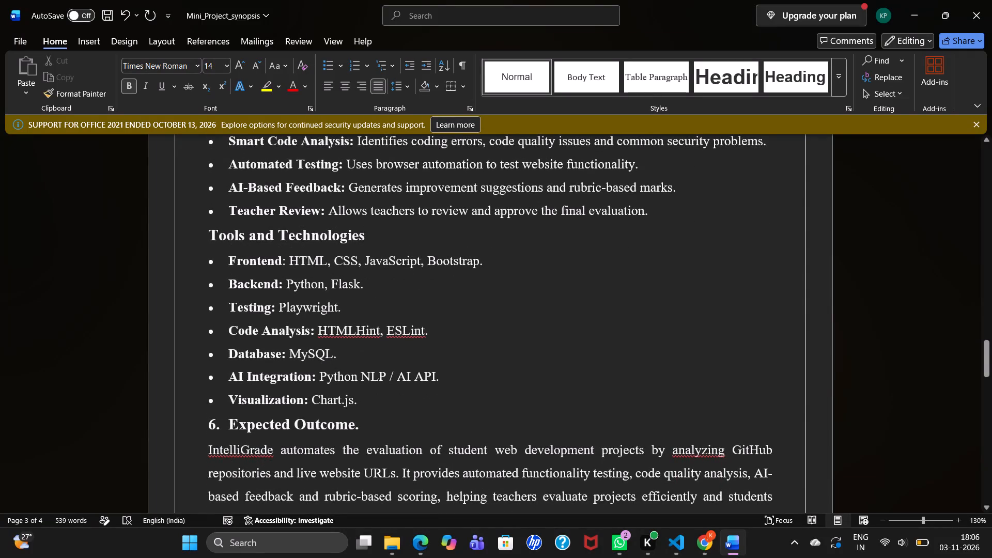
pyautogui.scroll(-3, 425, 243)
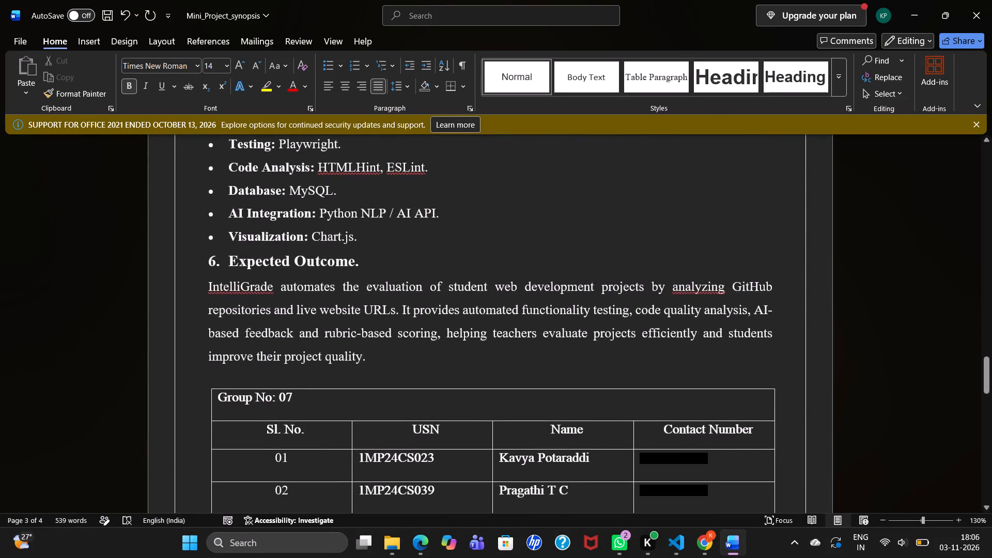
pyautogui.scroll(-2, 386, 322)
pyautogui.hscroll(1, 386, 322)
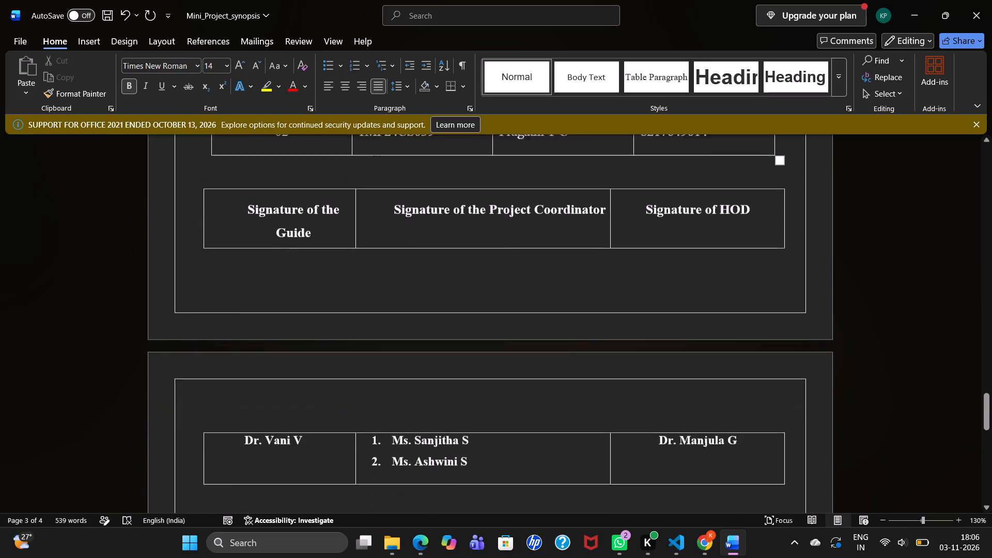
pyautogui.hscroll(1, 386, 322)
pyautogui.scroll(-2, 386, 322)
pyautogui.scroll(2, 386, 322)
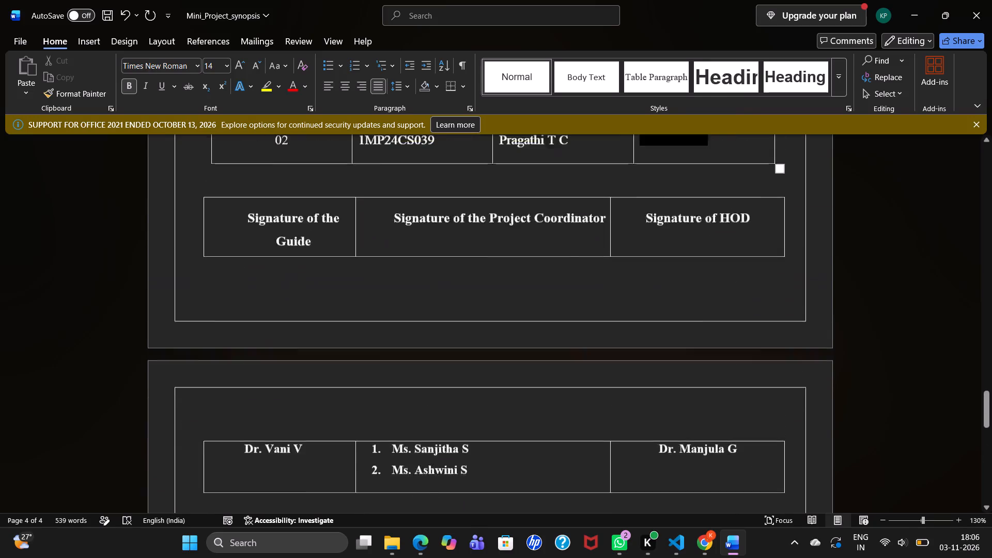
pyautogui.scroll(9, 386, 322)
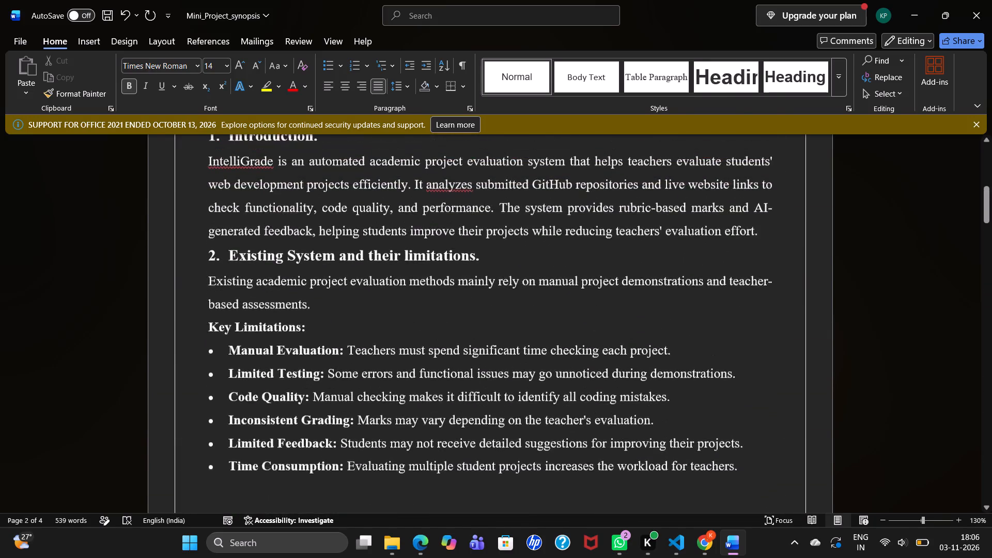
pyautogui.scroll(2, 386, 322)
pyautogui.hscroll(1, 386, 322)
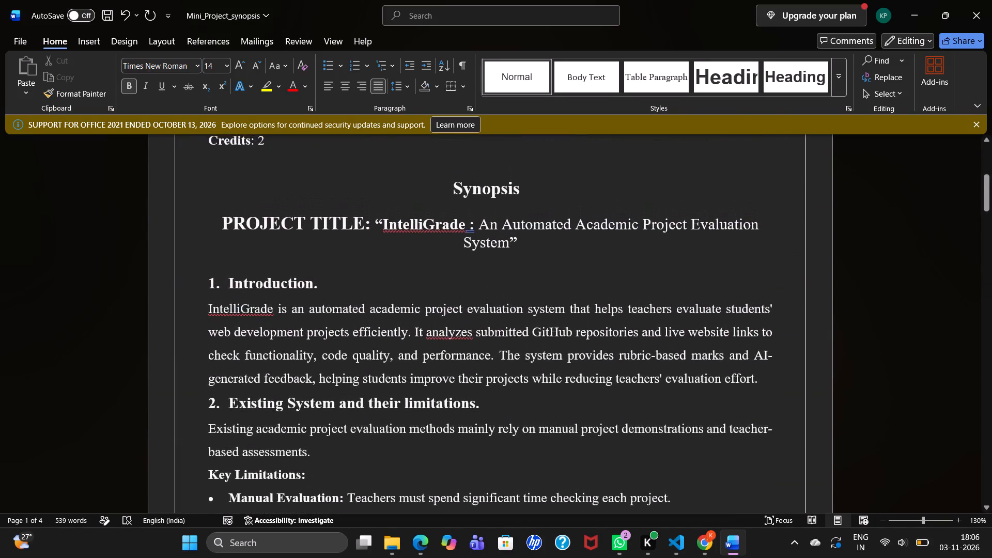
pyautogui.hscroll(2, 386, 322)
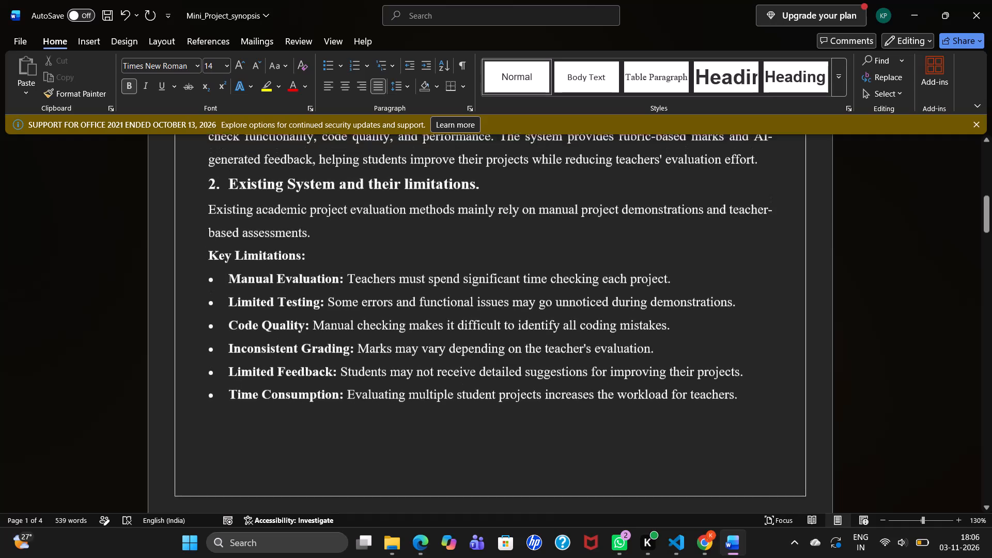
pyautogui.hscroll(1, 386, 322)
pyautogui.scroll(-2, 386, 322)
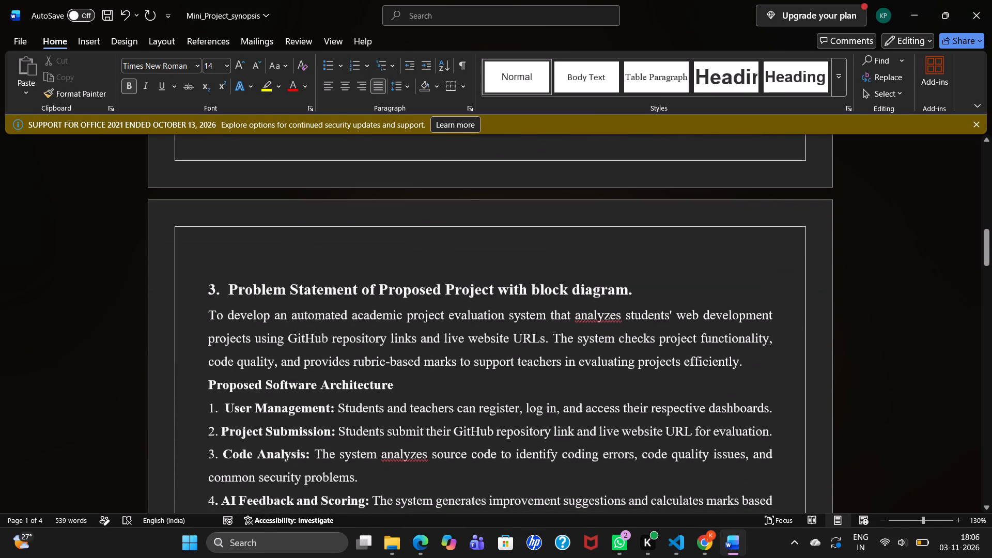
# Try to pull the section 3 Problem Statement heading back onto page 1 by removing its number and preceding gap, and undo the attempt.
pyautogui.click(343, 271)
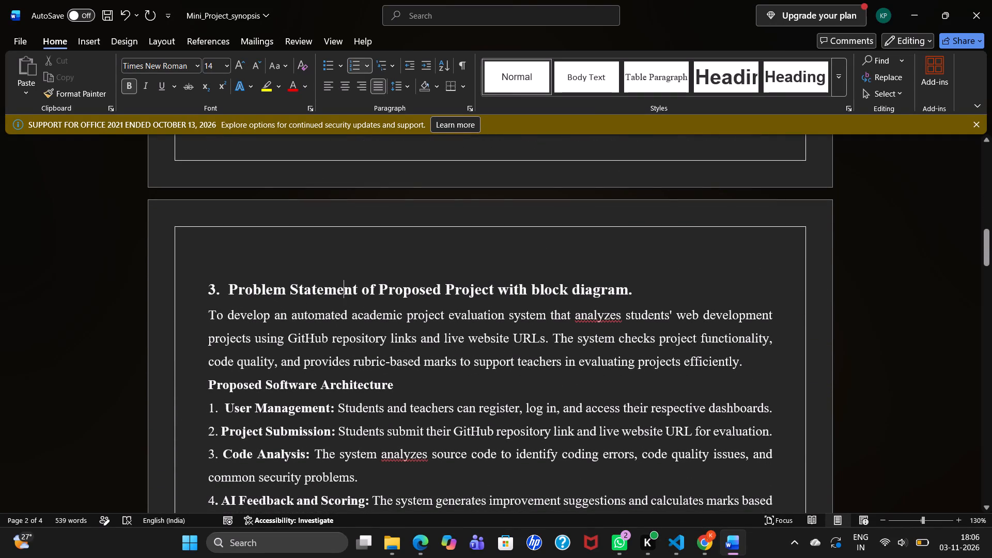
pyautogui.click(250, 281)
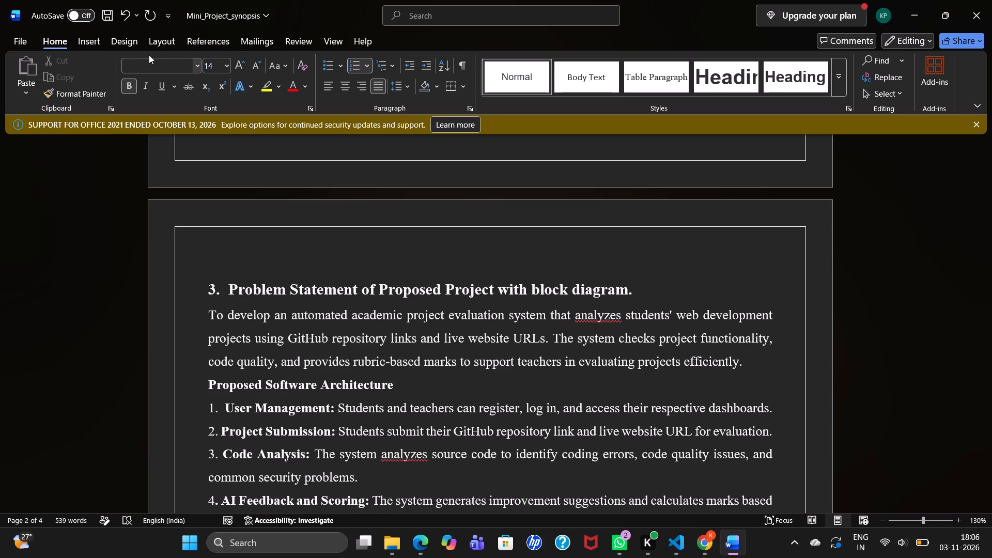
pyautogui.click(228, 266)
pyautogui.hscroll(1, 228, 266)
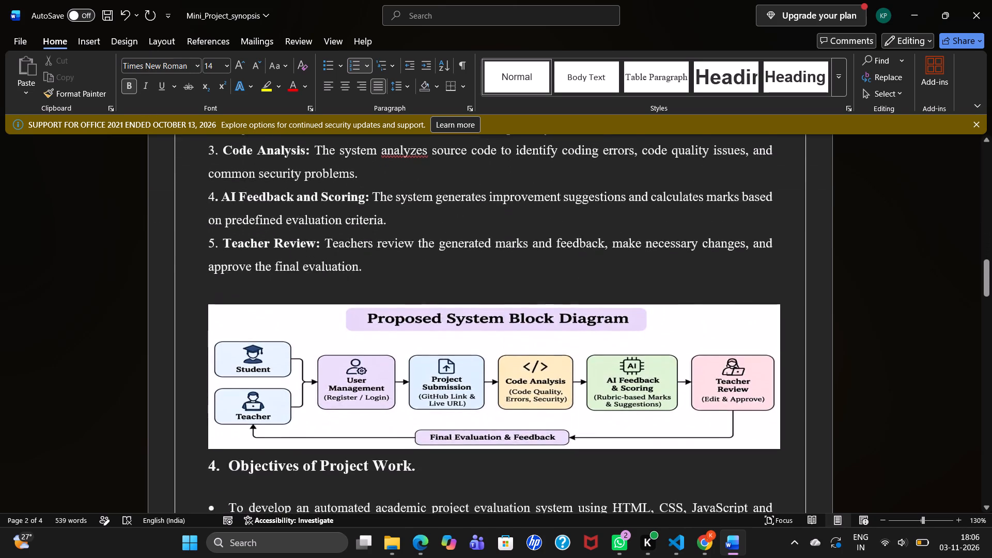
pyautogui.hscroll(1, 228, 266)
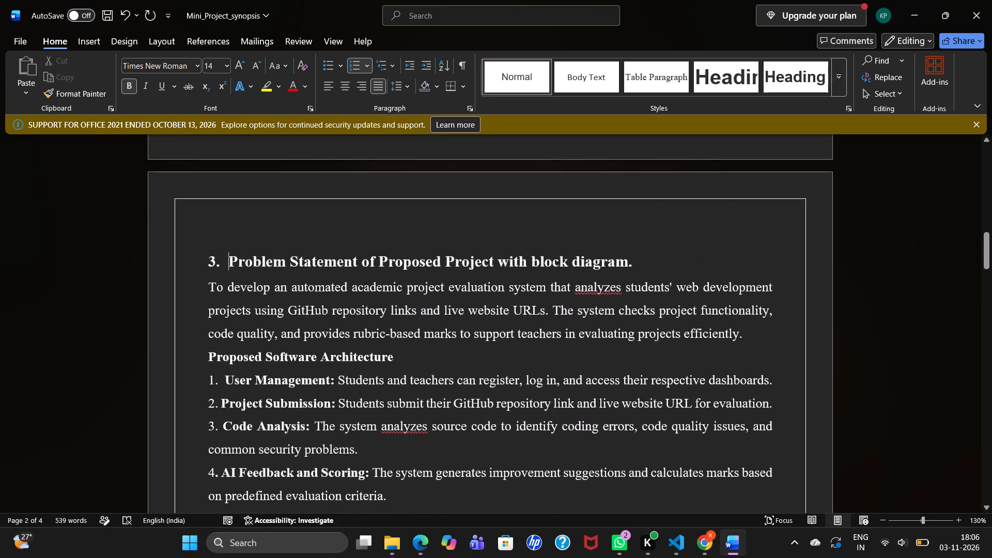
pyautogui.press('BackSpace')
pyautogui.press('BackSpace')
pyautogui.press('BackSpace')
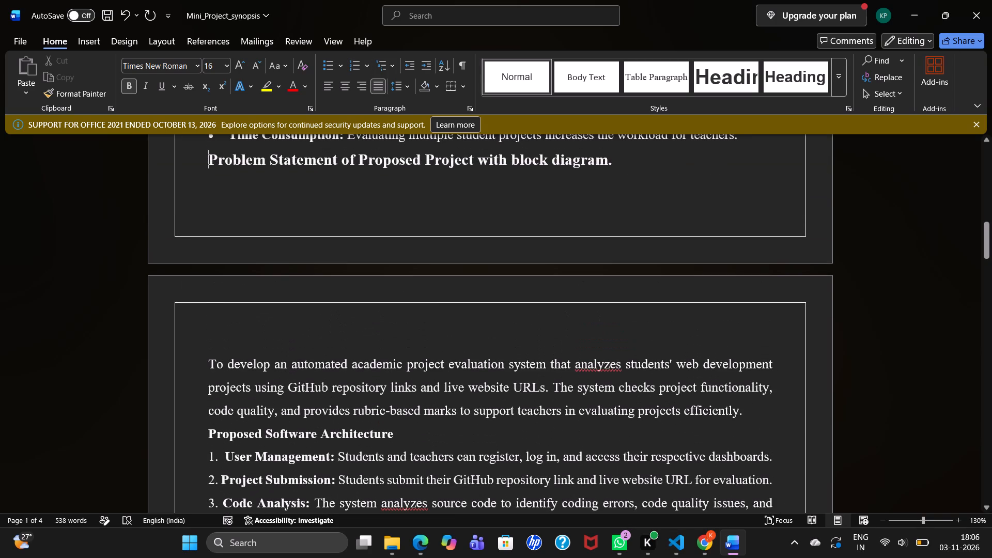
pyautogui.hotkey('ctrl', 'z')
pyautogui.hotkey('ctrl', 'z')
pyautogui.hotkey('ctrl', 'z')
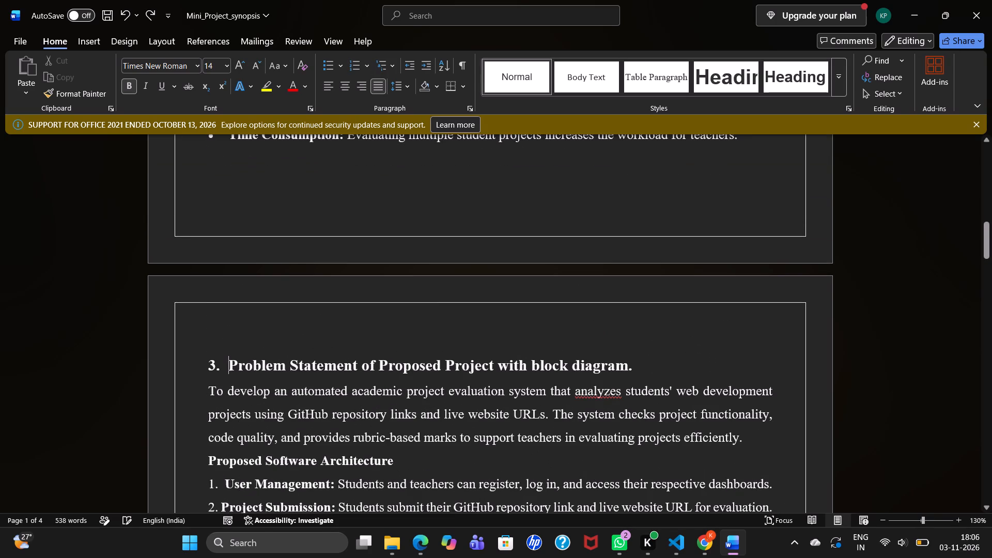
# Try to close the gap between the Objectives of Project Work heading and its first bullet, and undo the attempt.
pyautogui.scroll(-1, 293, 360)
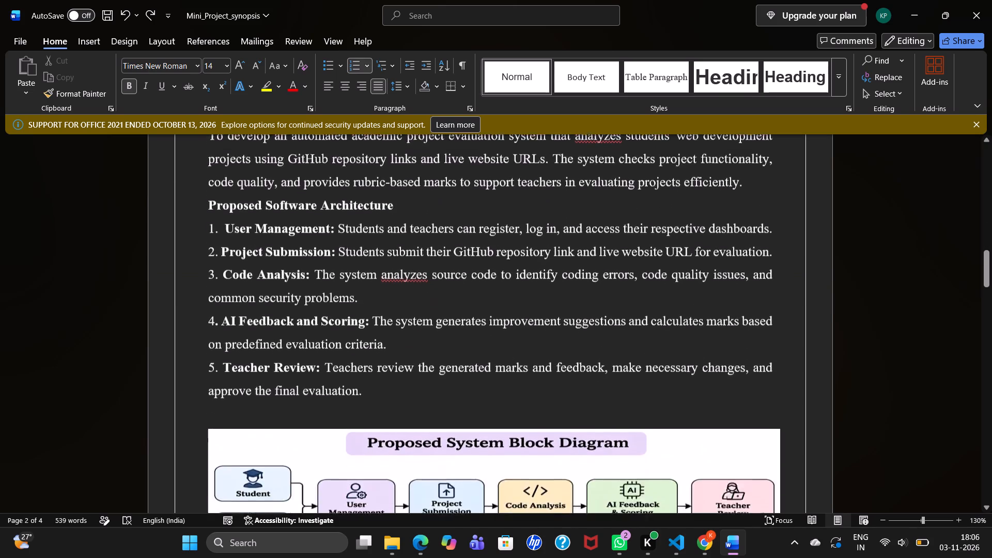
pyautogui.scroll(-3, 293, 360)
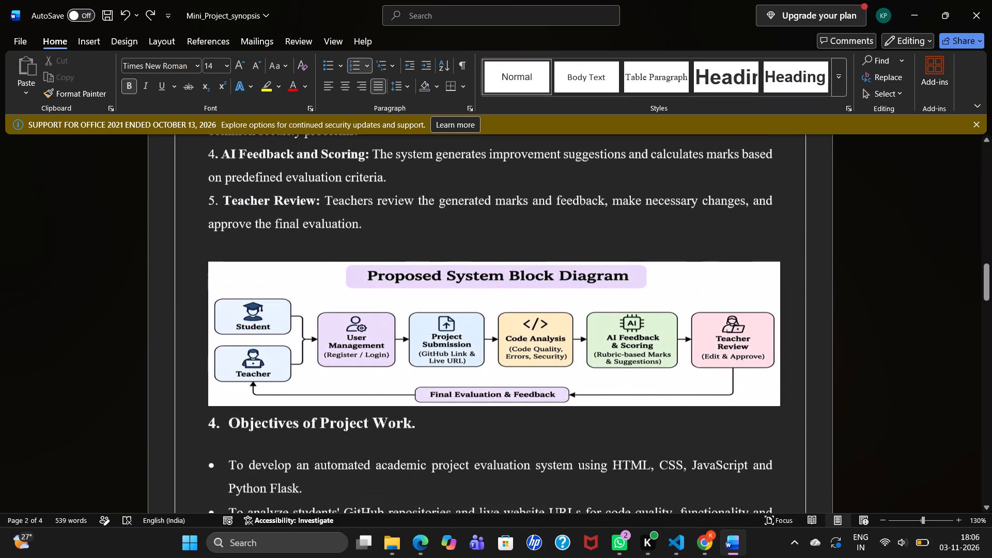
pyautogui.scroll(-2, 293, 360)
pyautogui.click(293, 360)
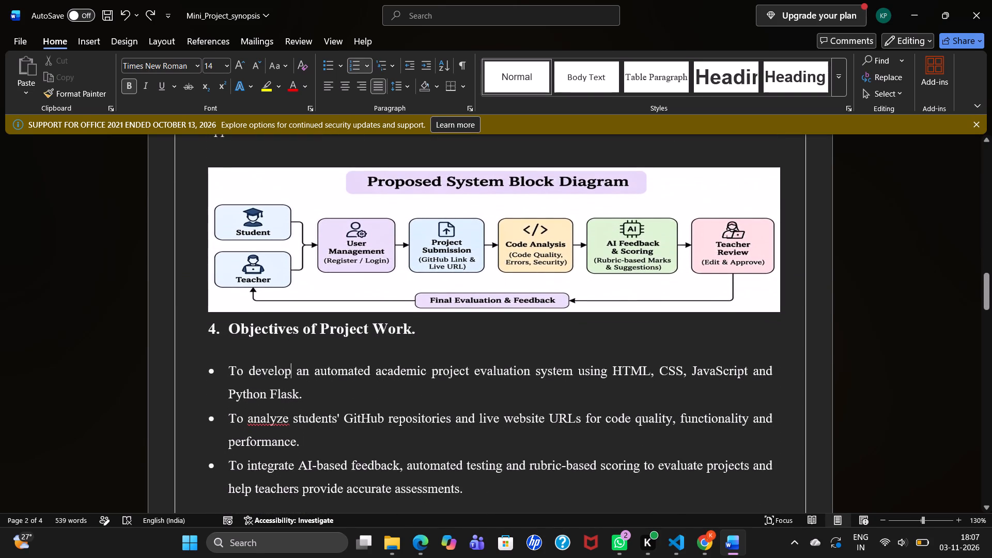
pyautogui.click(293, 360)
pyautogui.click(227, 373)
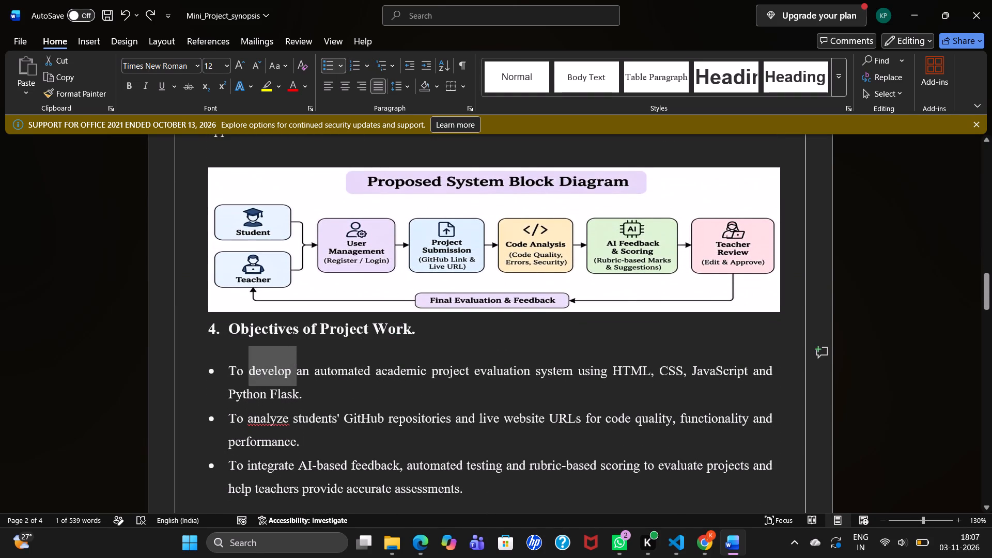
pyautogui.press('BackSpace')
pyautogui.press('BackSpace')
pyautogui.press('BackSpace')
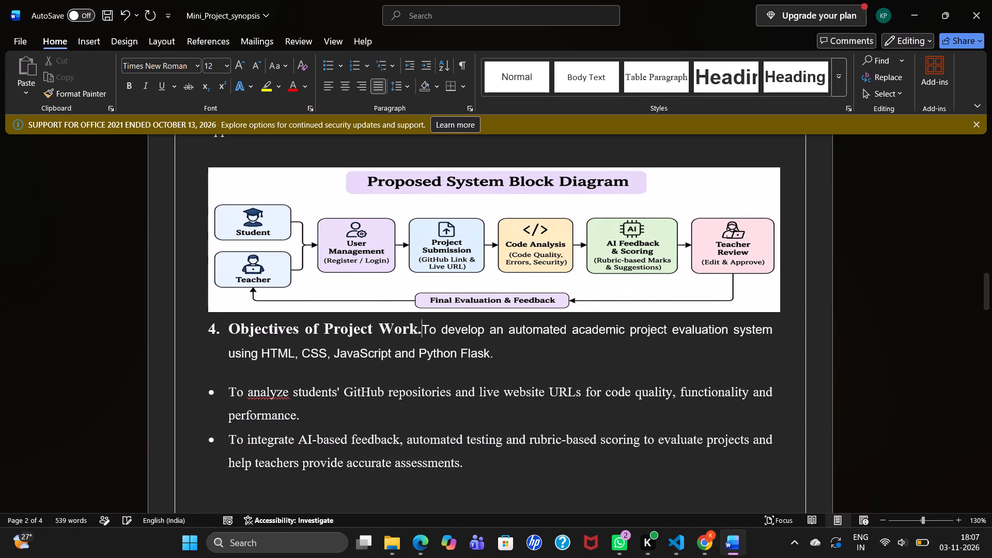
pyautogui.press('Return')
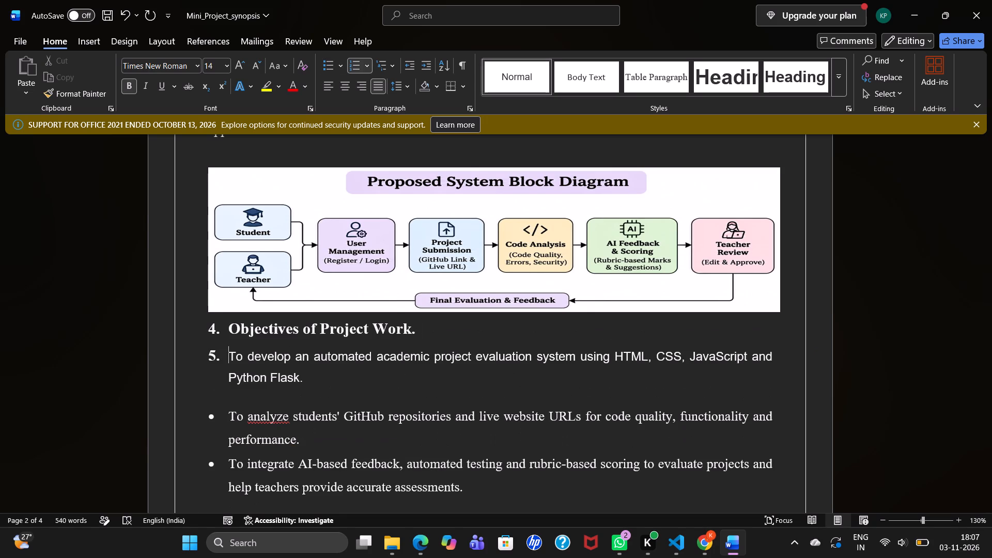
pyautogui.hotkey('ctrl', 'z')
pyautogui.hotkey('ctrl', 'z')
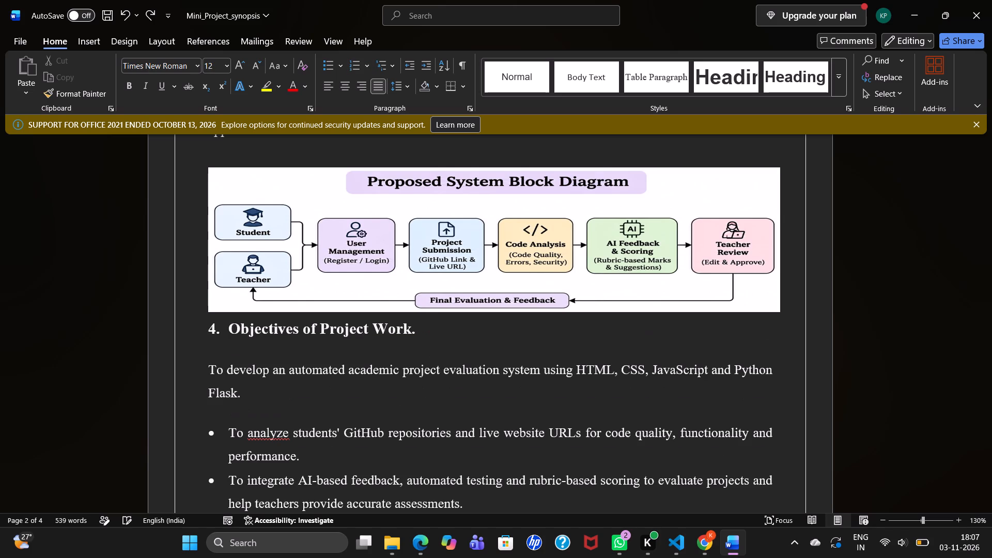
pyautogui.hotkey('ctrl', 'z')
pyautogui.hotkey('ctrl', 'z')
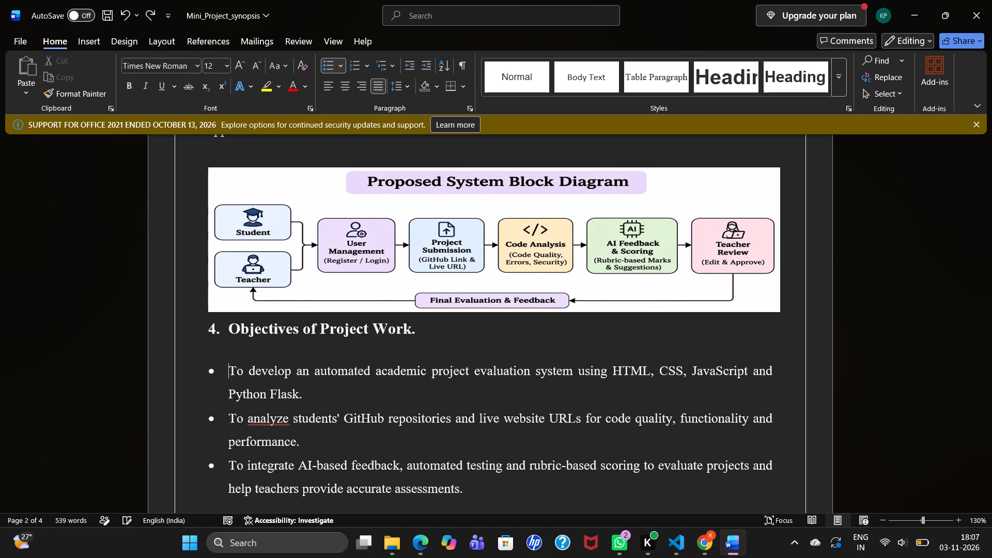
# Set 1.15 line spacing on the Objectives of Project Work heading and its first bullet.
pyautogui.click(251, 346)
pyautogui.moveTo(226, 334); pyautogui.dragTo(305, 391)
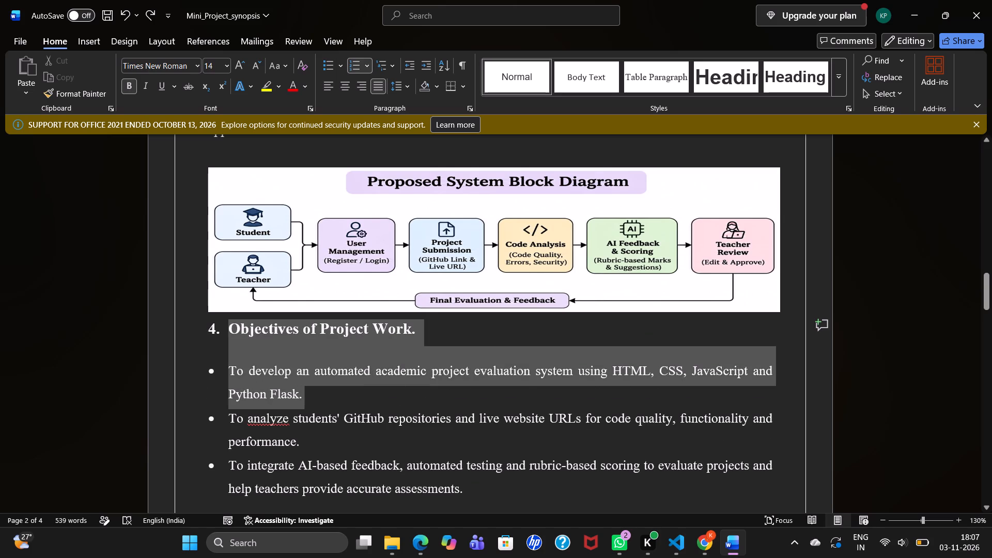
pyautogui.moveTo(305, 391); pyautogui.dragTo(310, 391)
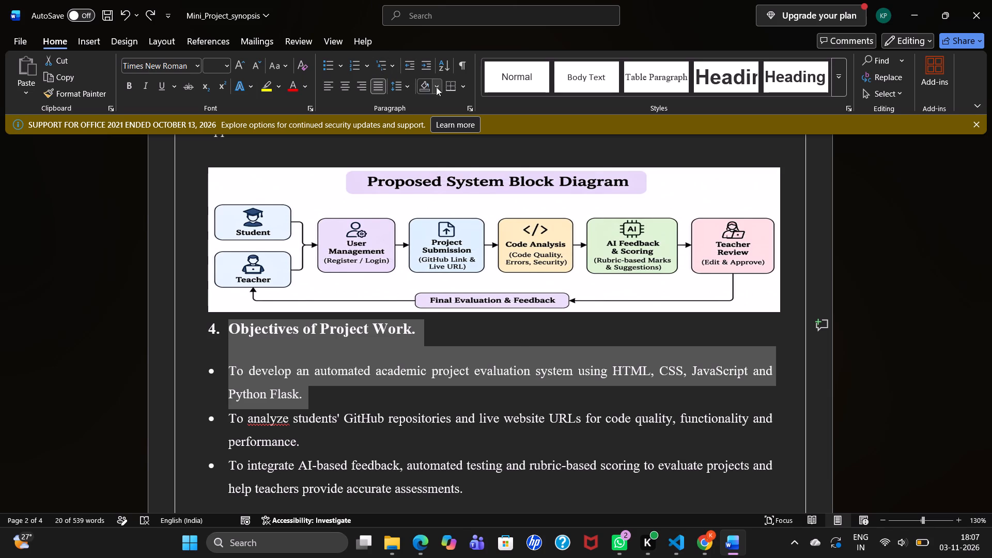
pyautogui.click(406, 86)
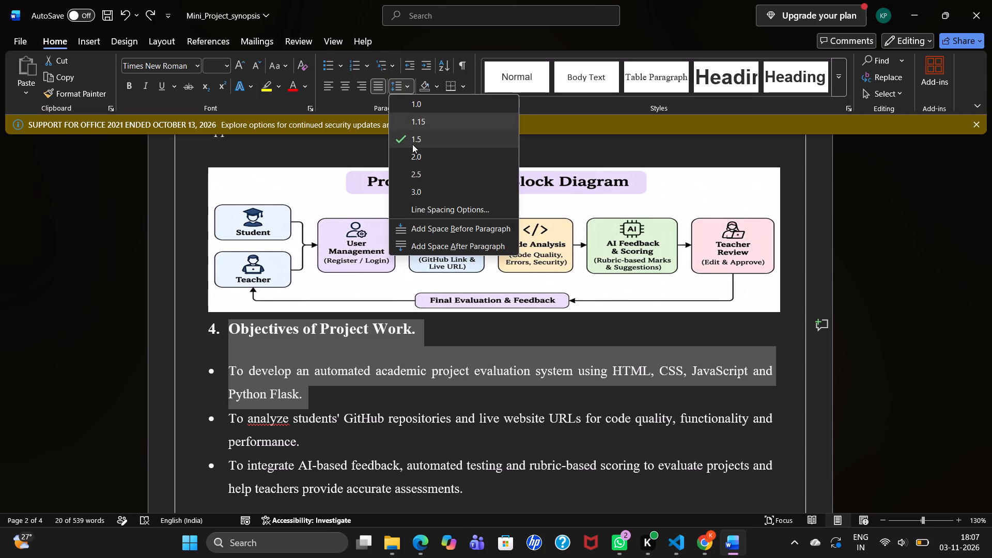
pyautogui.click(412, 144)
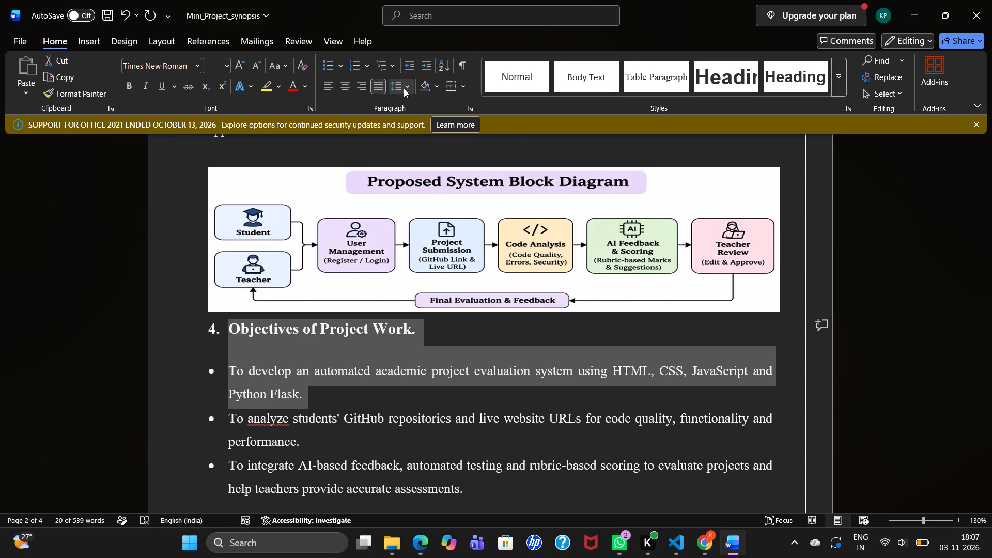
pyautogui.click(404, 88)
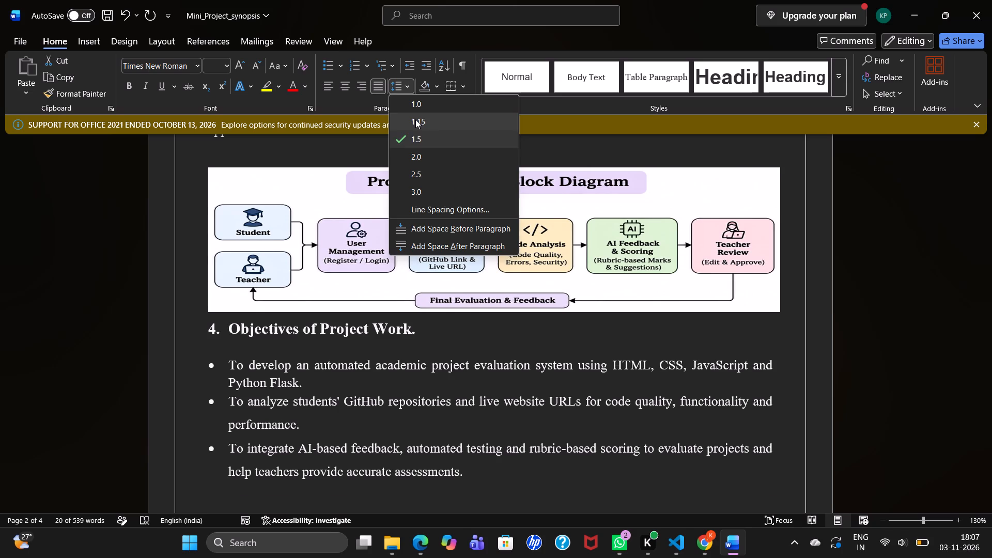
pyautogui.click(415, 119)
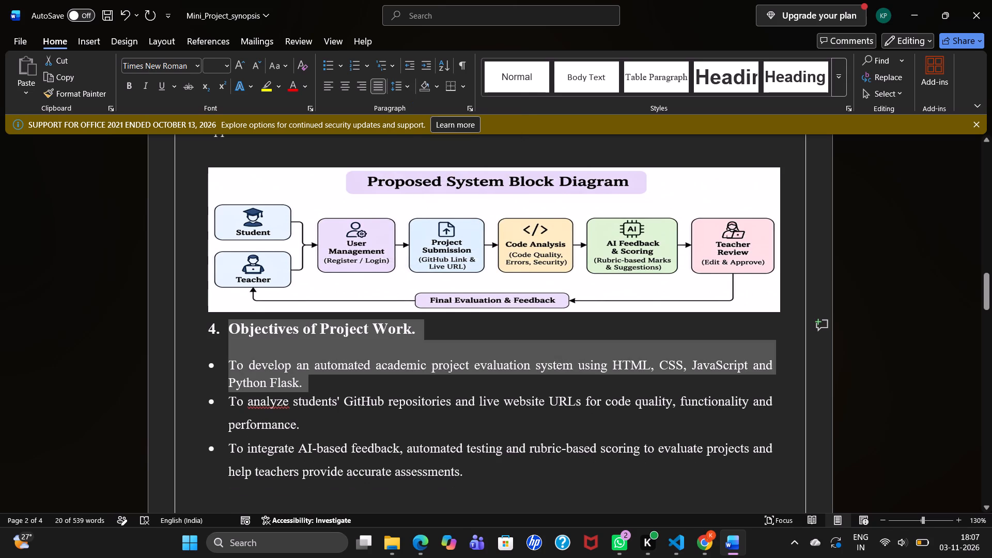
# Set 1.5 line spacing on the three bullets under Objectives of Project Work.
pyautogui.click(334, 306)
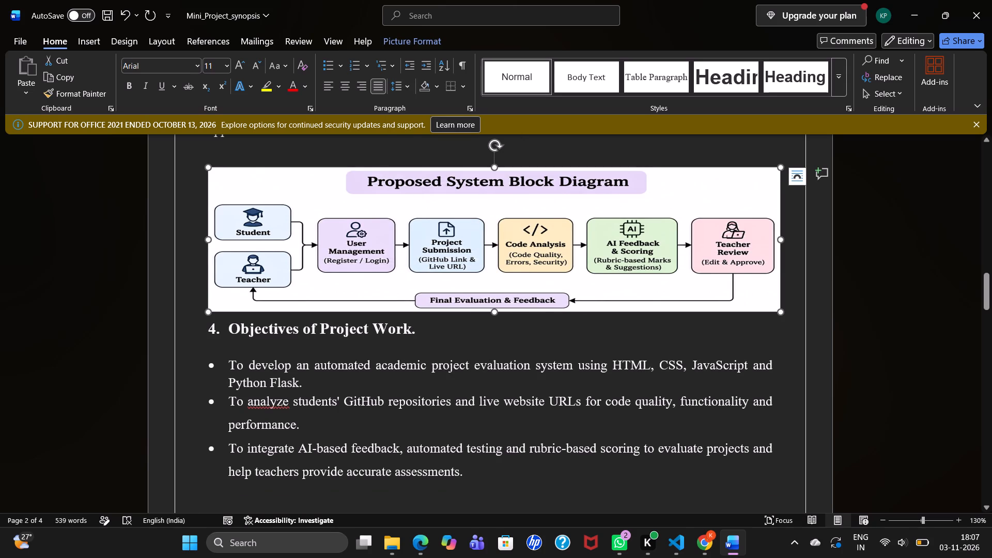
pyautogui.moveTo(229, 367); pyautogui.dragTo(294, 387)
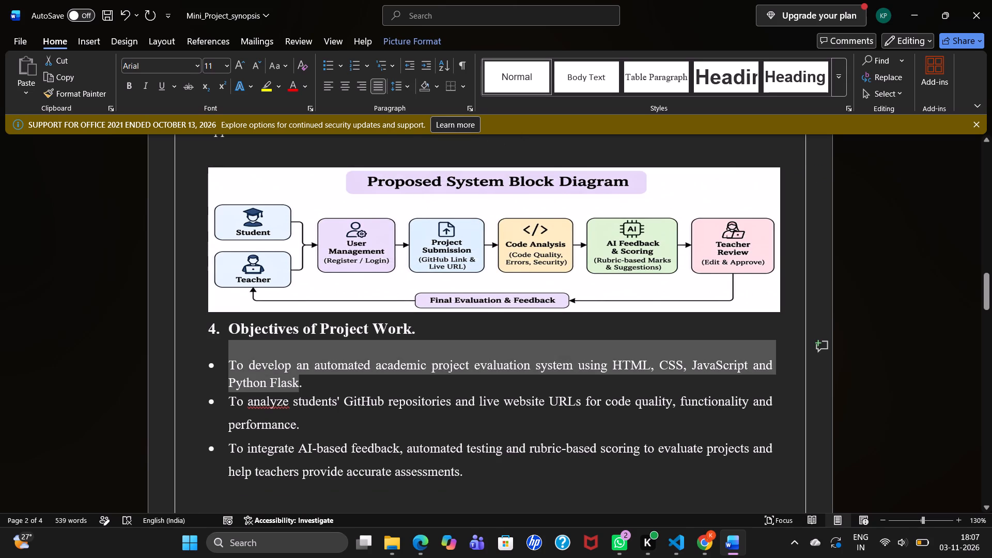
pyautogui.moveTo(294, 387); pyautogui.dragTo(317, 384)
pyautogui.moveTo(317, 384); pyautogui.dragTo(464, 474)
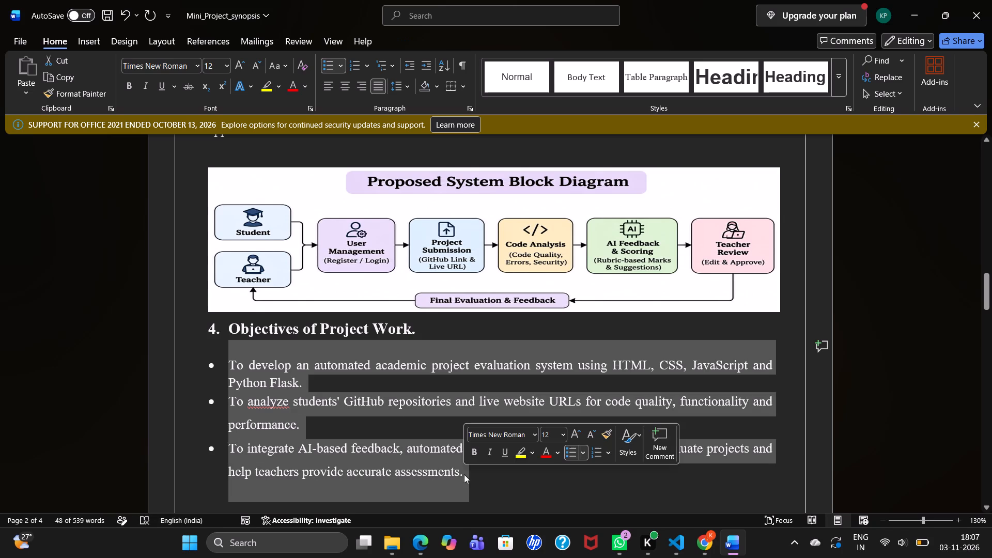
pyautogui.click(411, 89)
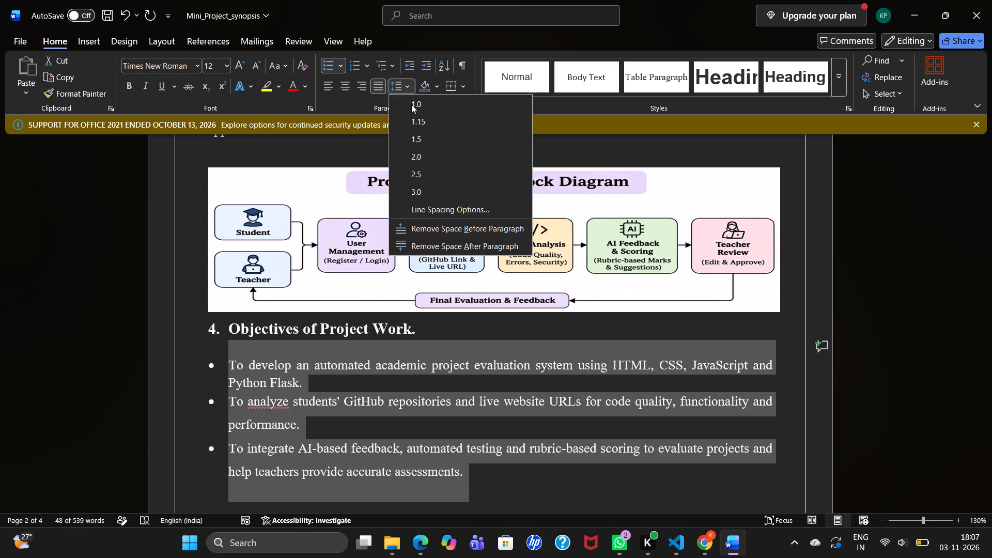
pyautogui.click(424, 138)
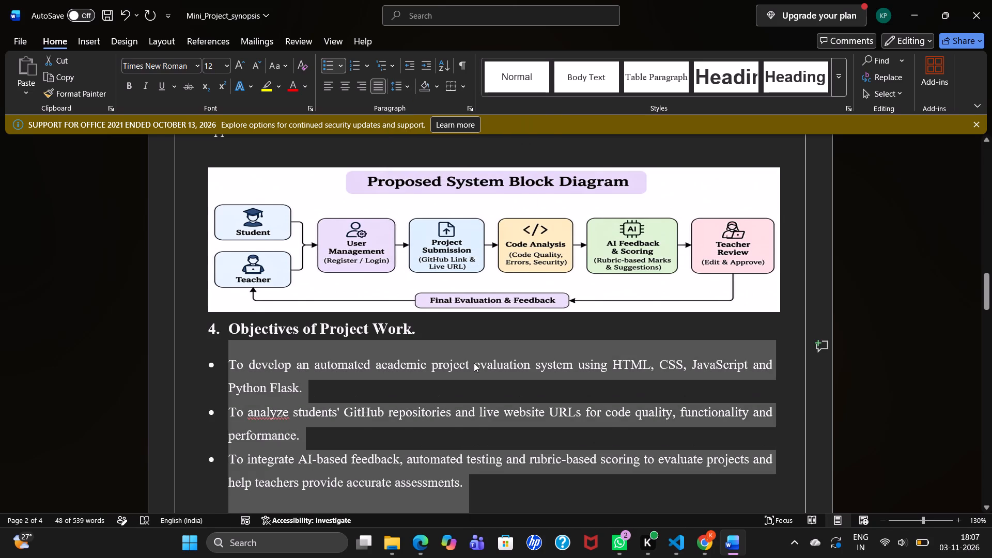
pyautogui.click(474, 363)
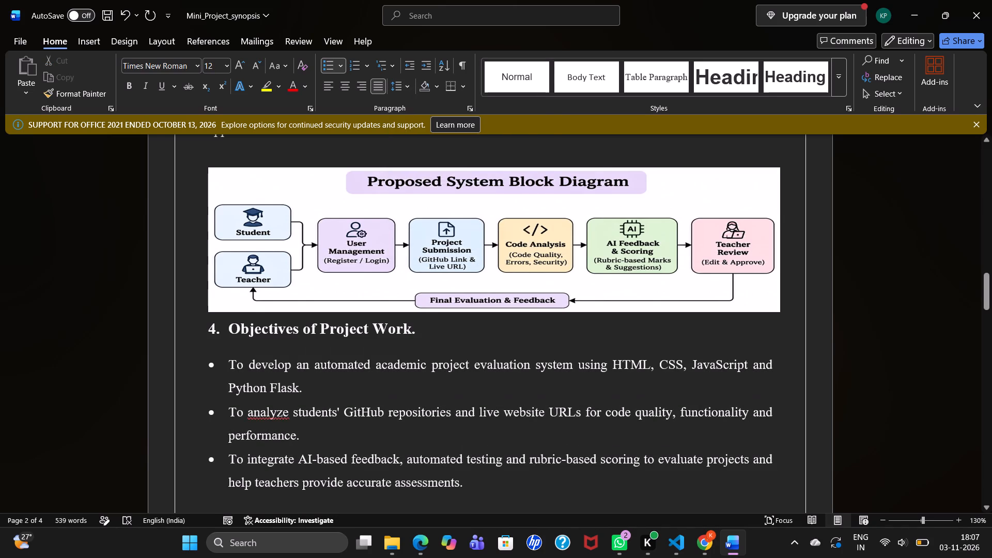
# Set 1.5 line spacing on the Objectives of Project Work heading together with its first bullet.
pyautogui.moveTo(228, 327); pyautogui.dragTo(724, 350)
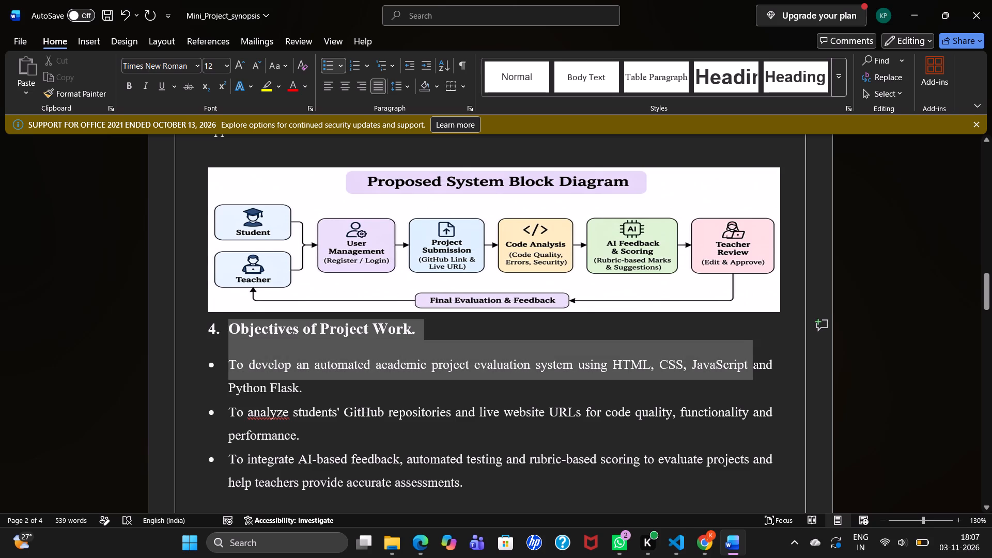
pyautogui.moveTo(724, 350); pyautogui.dragTo(766, 368)
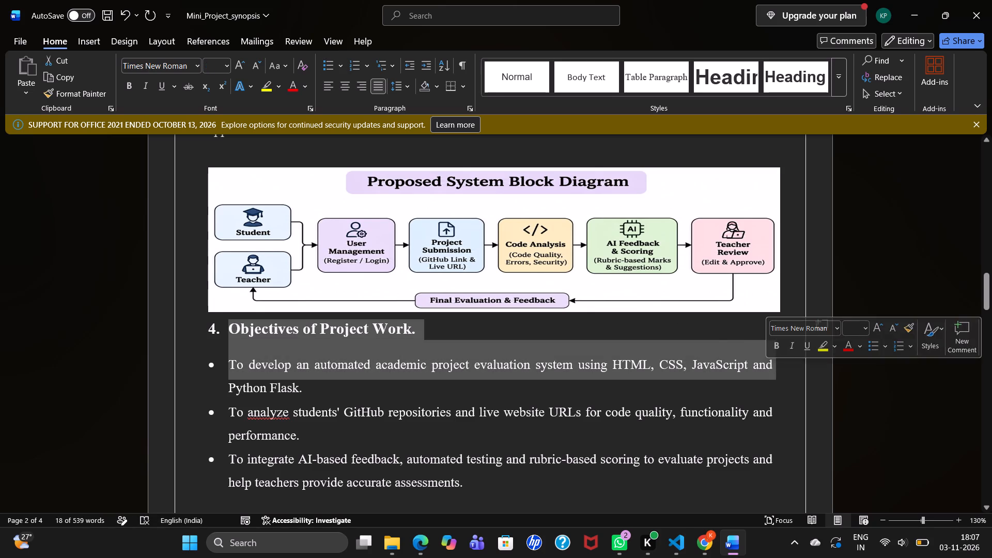
pyautogui.click(409, 81)
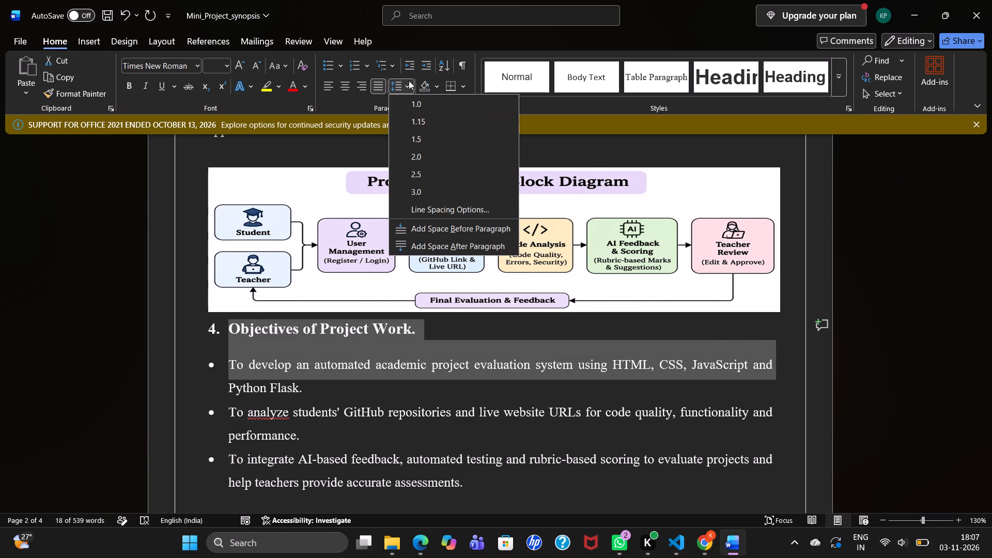
pyautogui.click(420, 140)
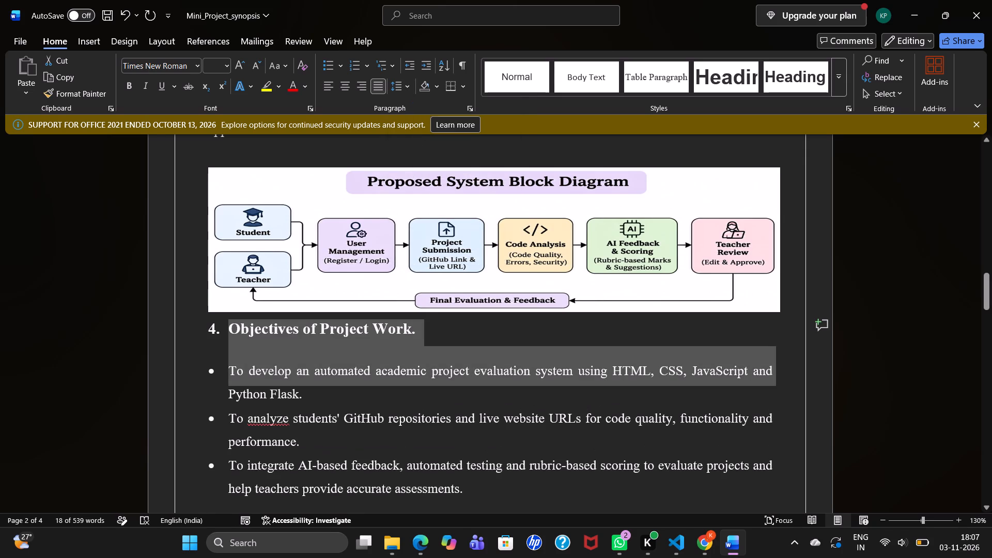
pyautogui.click(351, 363)
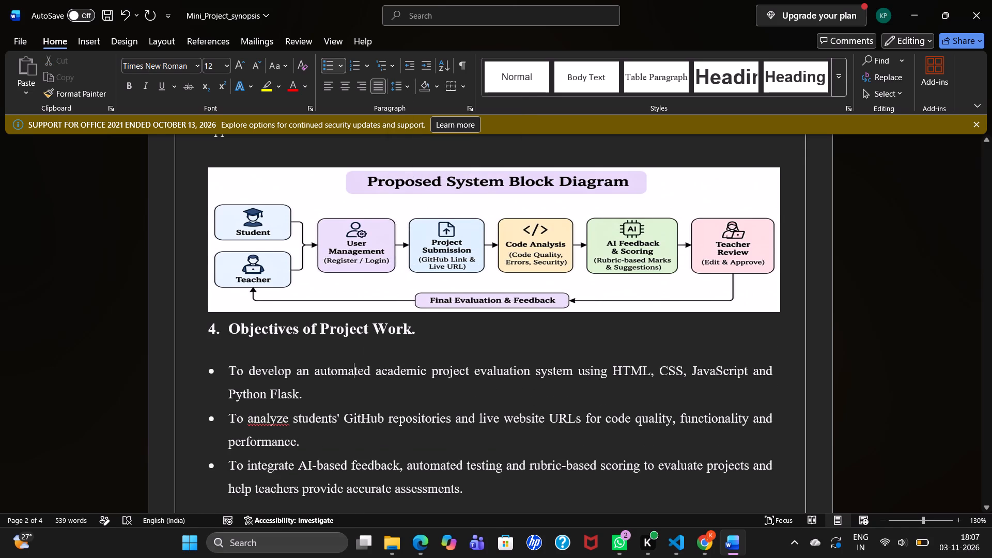
# Examine the layout and page breaks from section 4 down to the signature table and back up to page 1.
pyautogui.scroll(-4, 314, 428)
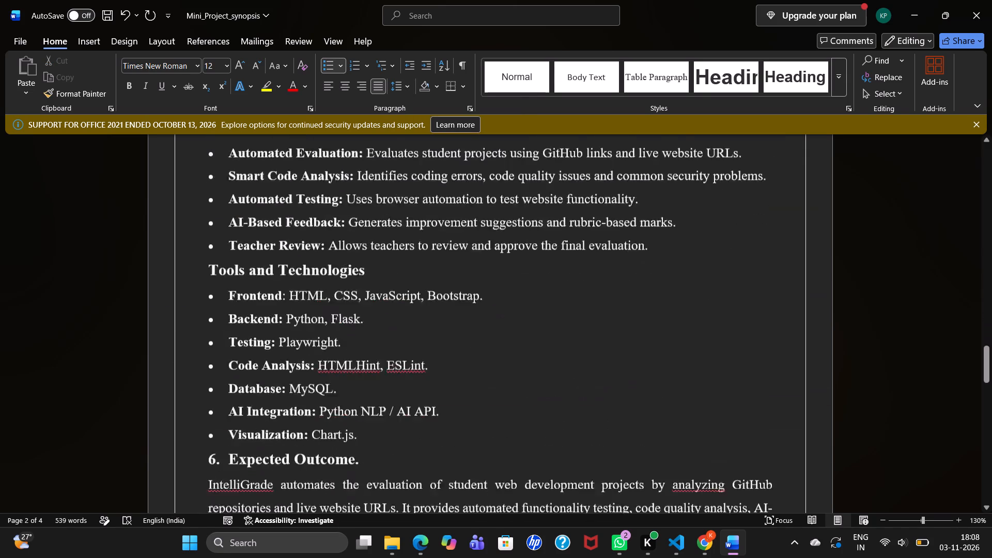
pyautogui.scroll(1, 314, 428)
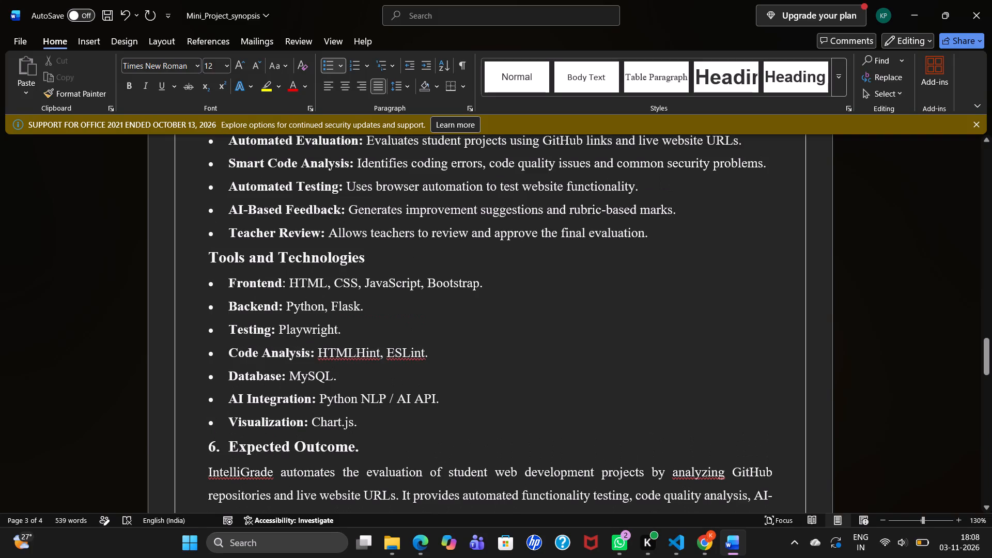
pyautogui.scroll(-1, 314, 472)
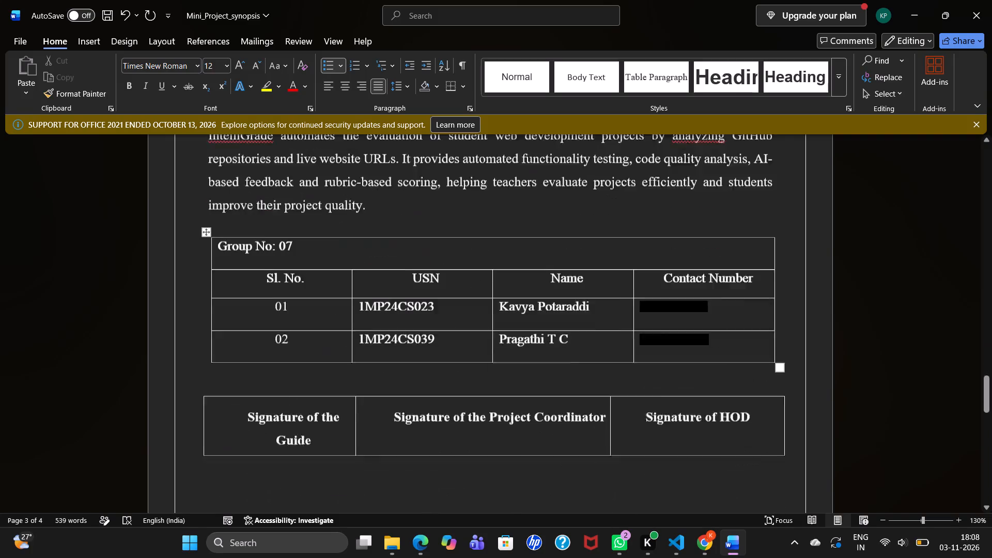
pyautogui.scroll(-4, 314, 472)
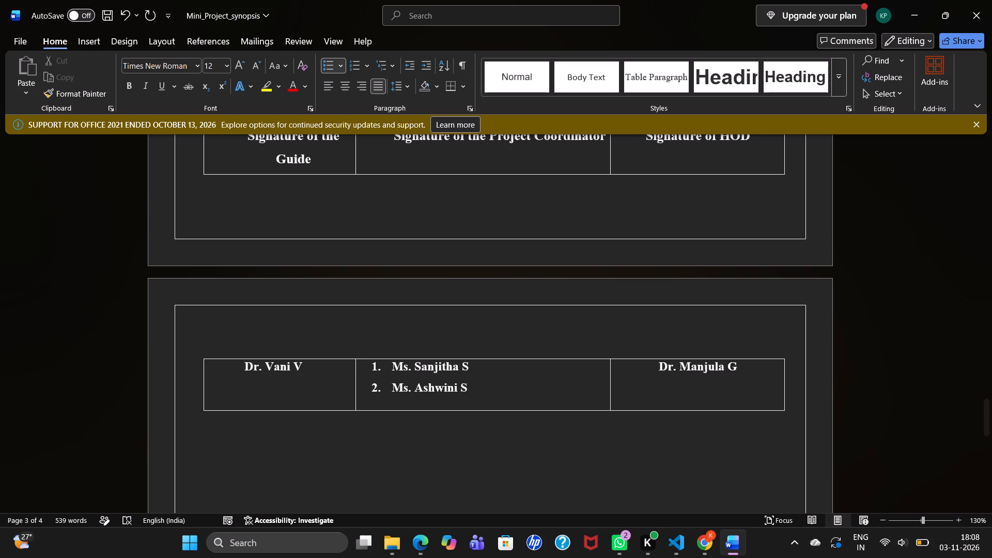
pyautogui.scroll(2, 314, 472)
pyautogui.scroll(20, 498, 273)
pyautogui.scroll(18, 498, 273)
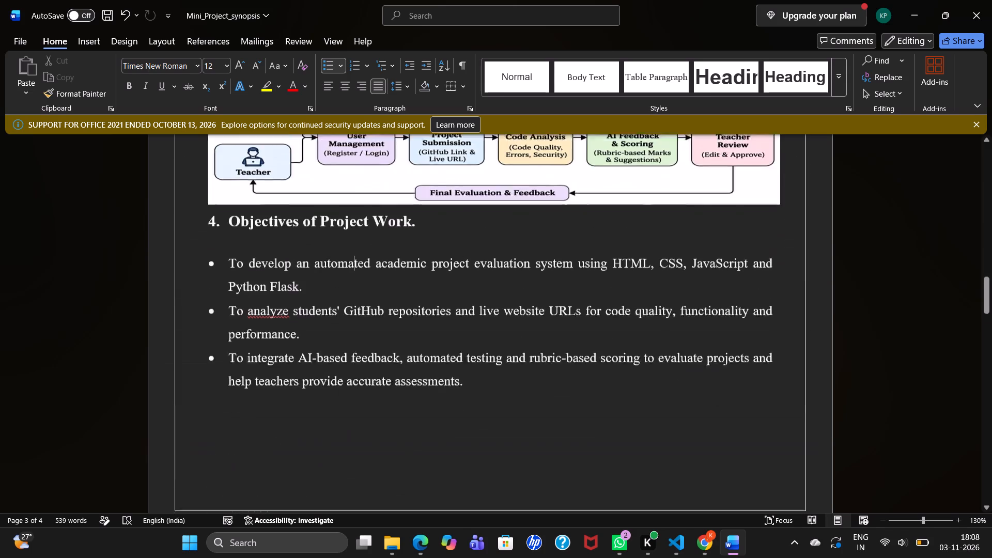
pyautogui.scroll(16, 442, 347)
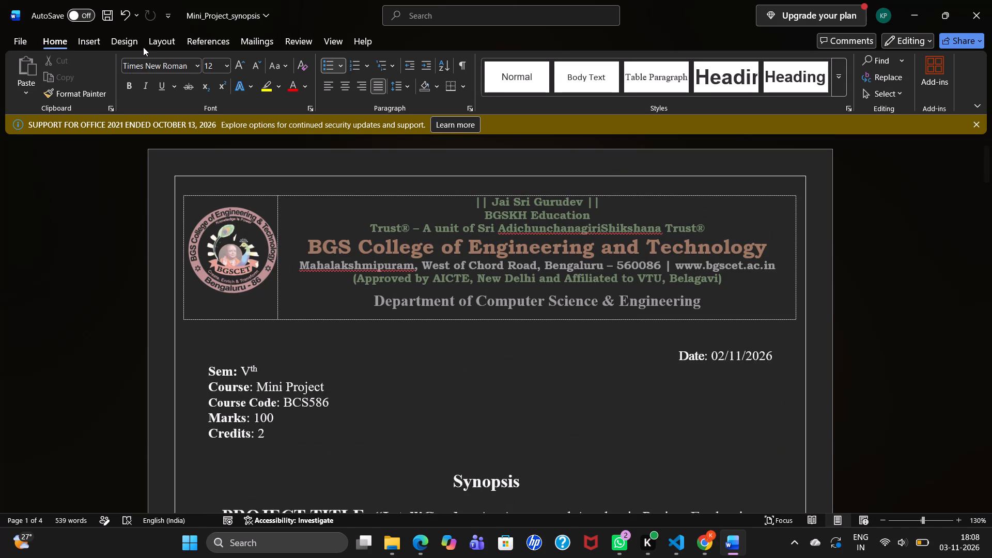
# Save a copy of the synopsis as a Word document named Mini_Project_synopsis1 in the Downloads folder.
pyautogui.click(29, 42)
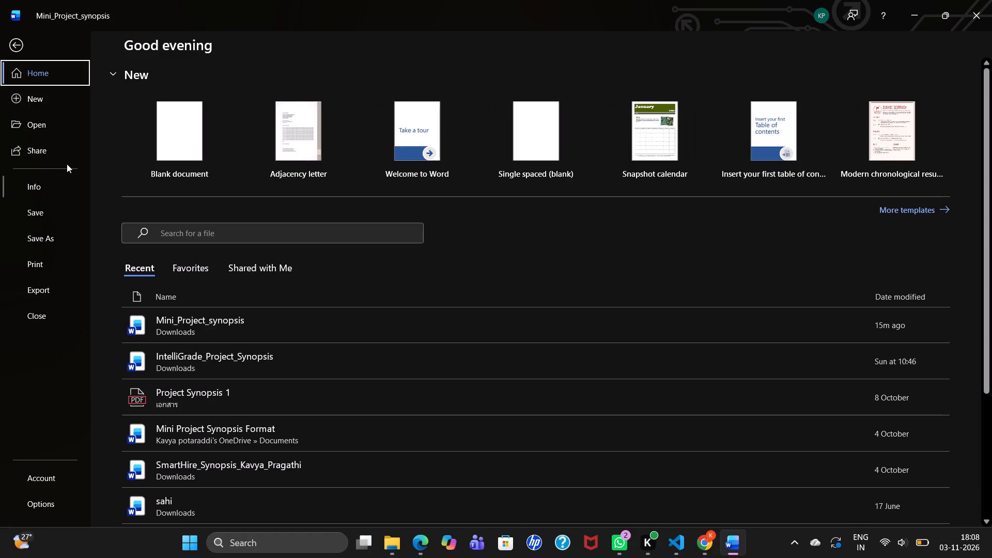
pyautogui.click(47, 238)
pyautogui.hscroll(1, 379, 205)
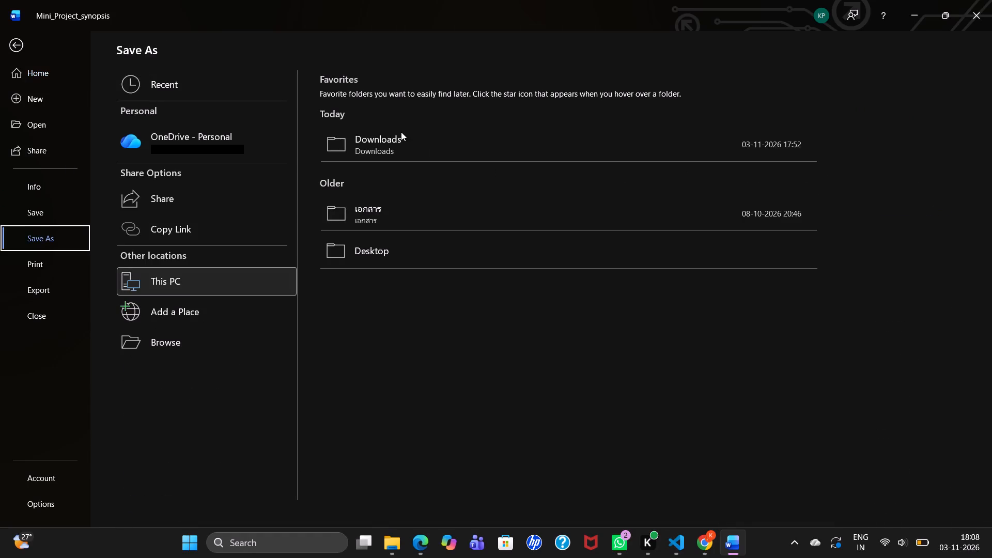
pyautogui.click(401, 132)
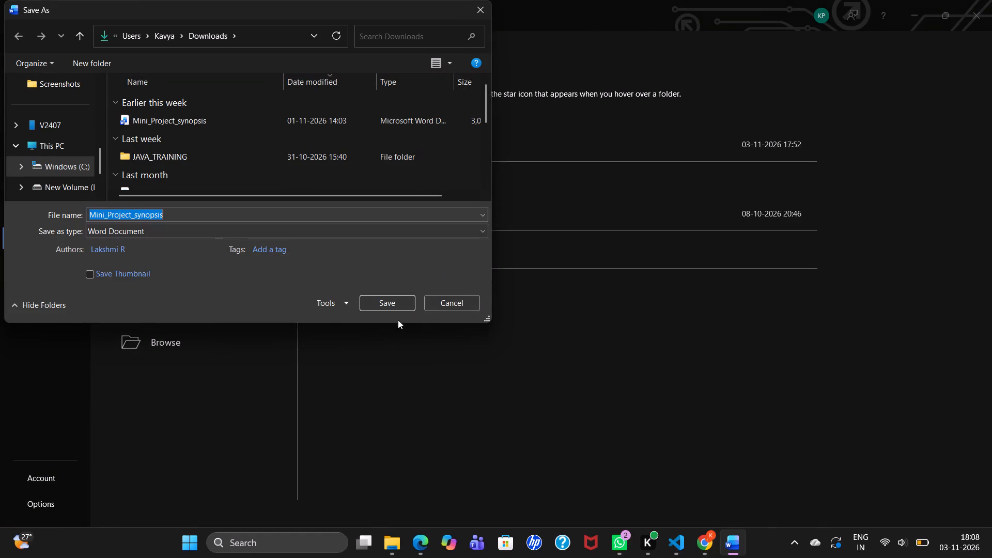
pyautogui.click(182, 218)
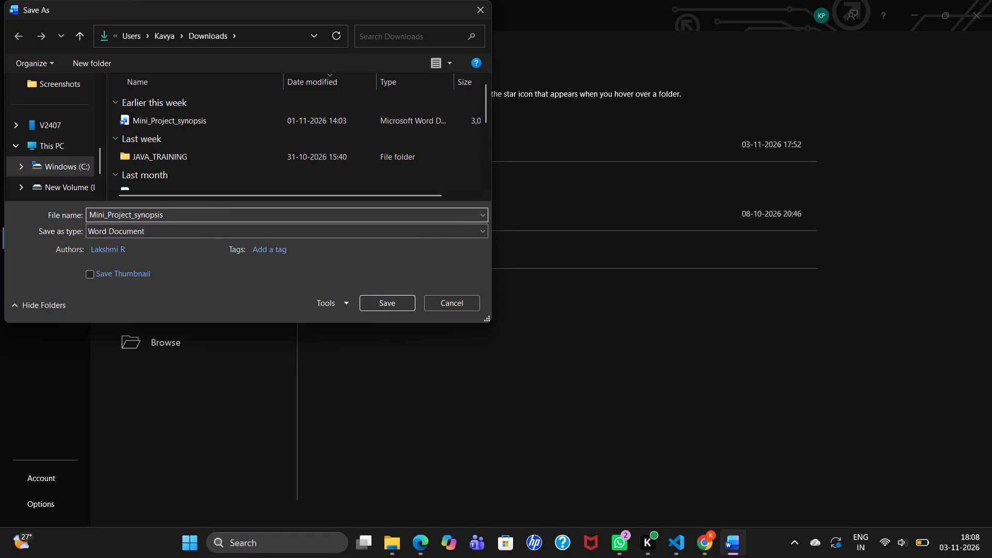
pyautogui.press('1')
pyautogui.click(389, 300)
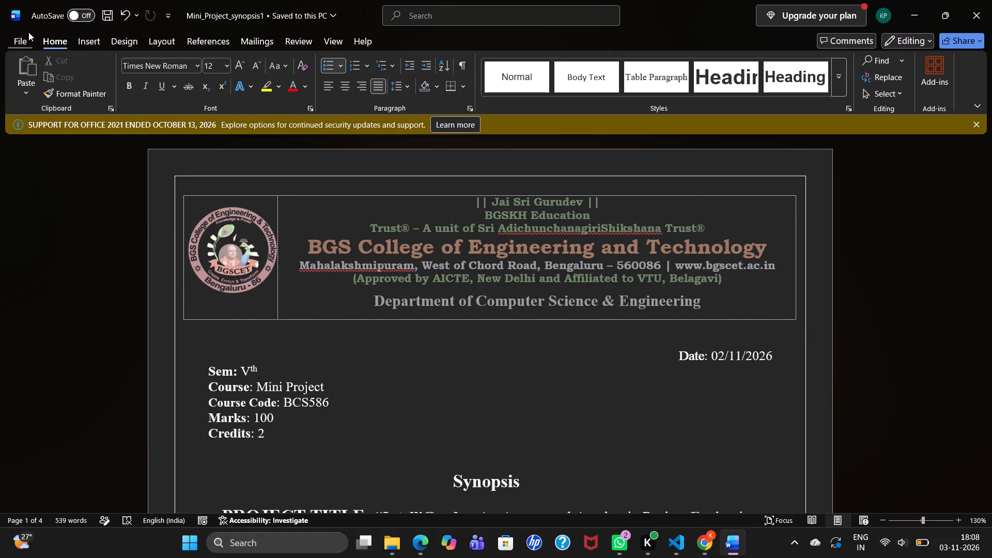
# Save the synopsis as a PDF named Mini_Project_synopsis1 in the Downloads folder.
pyautogui.click(19, 41)
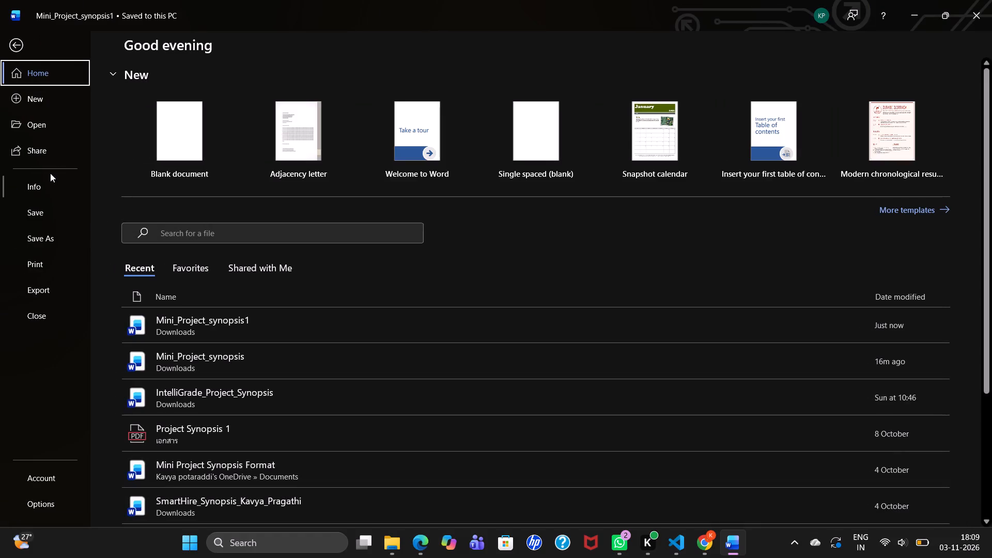
pyautogui.click(40, 242)
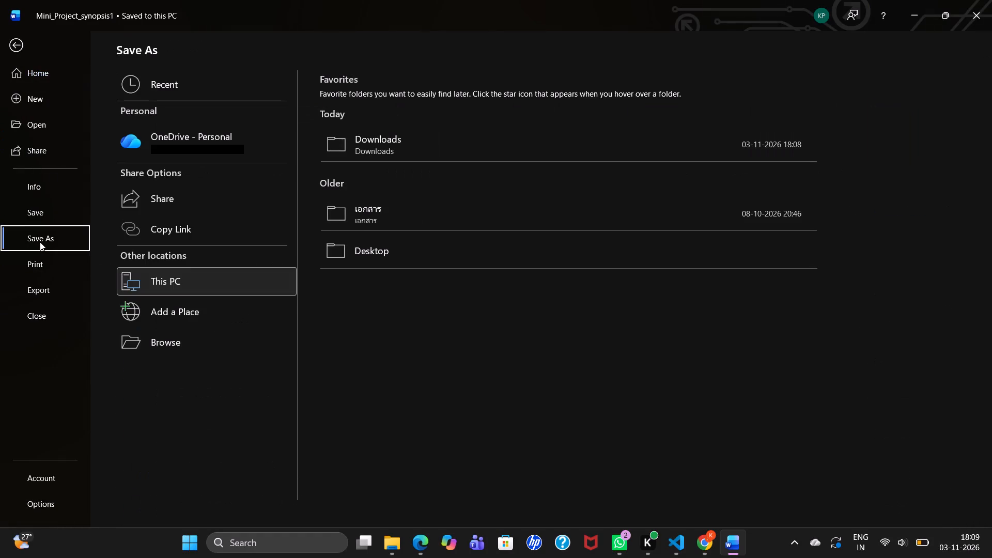
pyautogui.click(366, 150)
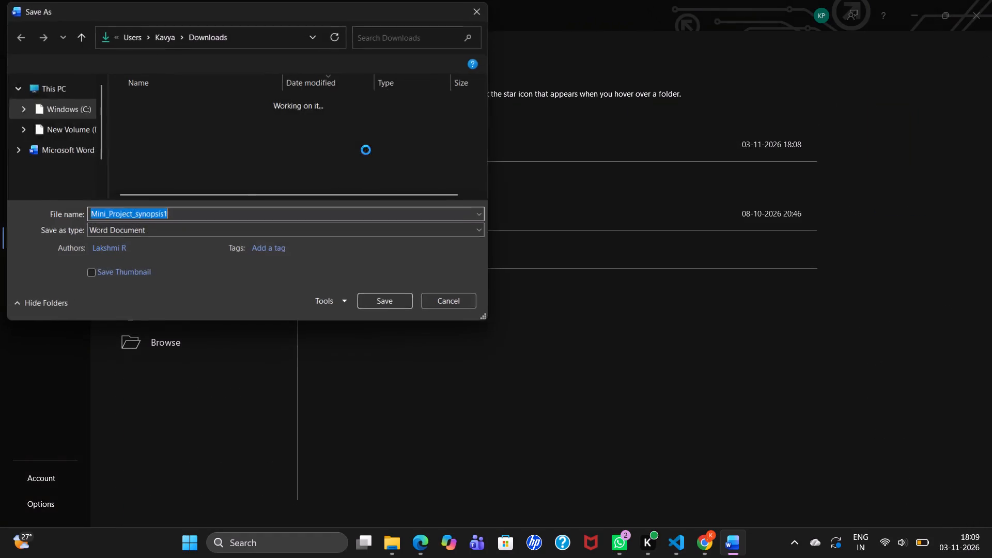
pyautogui.click(424, 230)
pyautogui.click(250, 303)
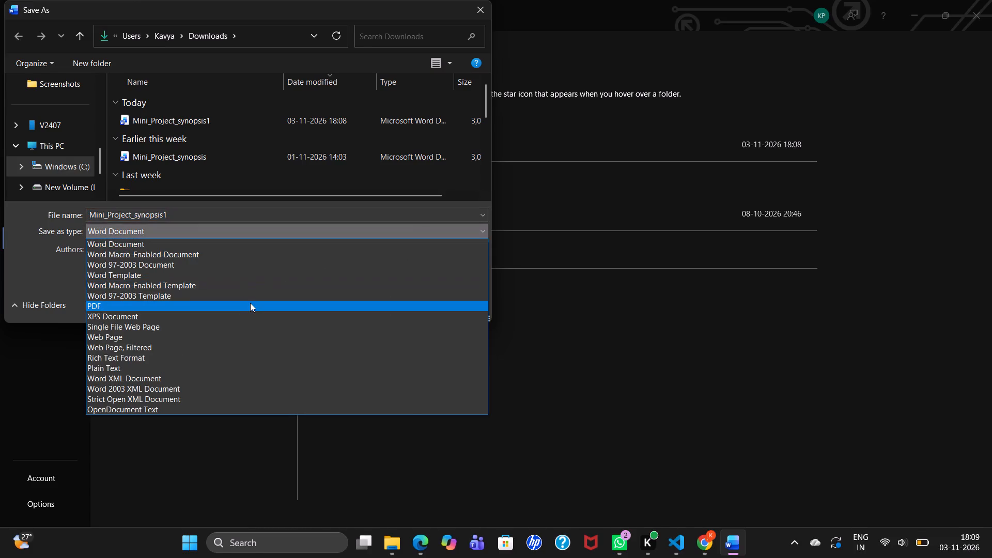
pyautogui.click(391, 336)
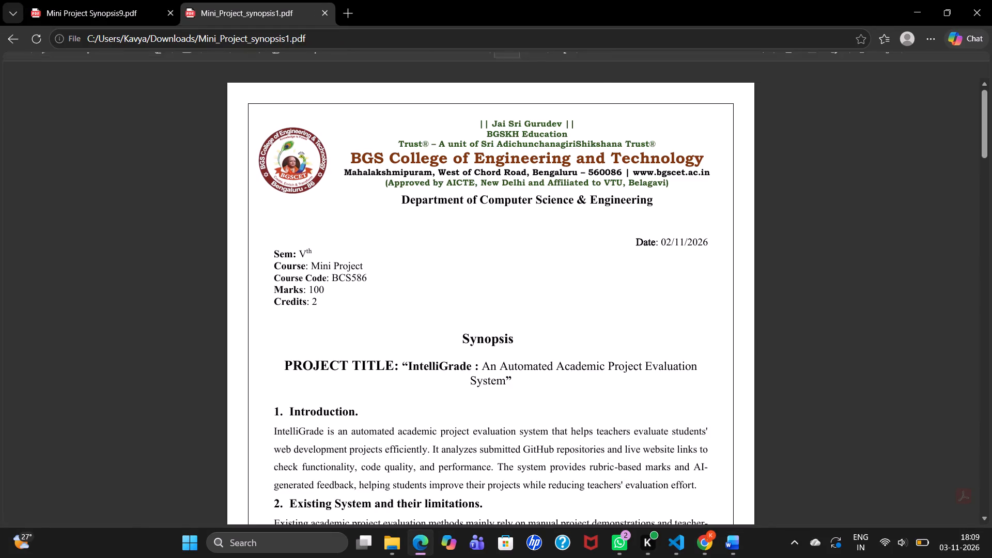
# Examine the exported Mini_Project_synopsis1 PDF from page 1 to the signature table on page 4, and back up to the Objectives section.
pyautogui.click(292, 364)
pyautogui.scroll(-5, 292, 364)
pyautogui.hscroll(8, 292, 364)
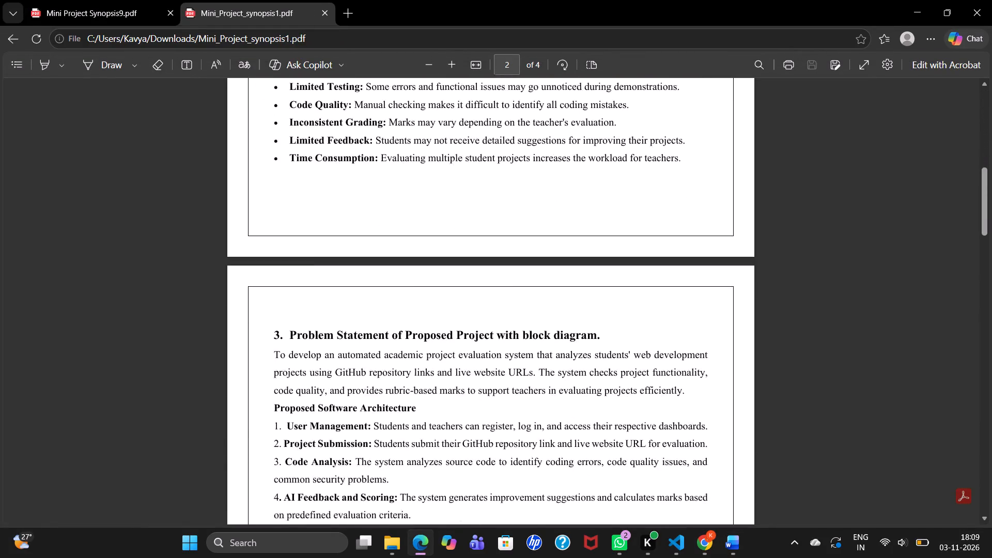
pyautogui.scroll(-7, 292, 364)
pyautogui.hscroll(5, 292, 364)
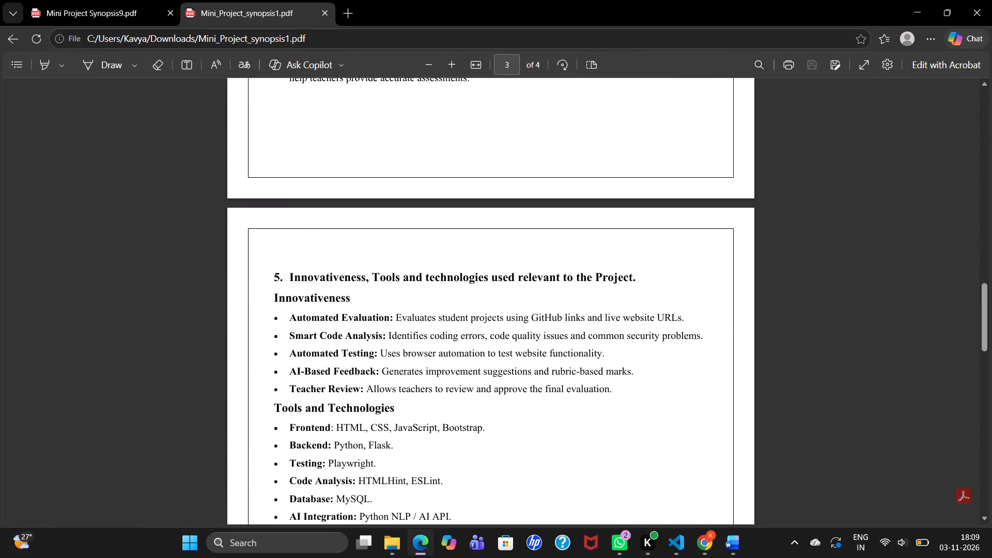
pyautogui.hscroll(8, 292, 364)
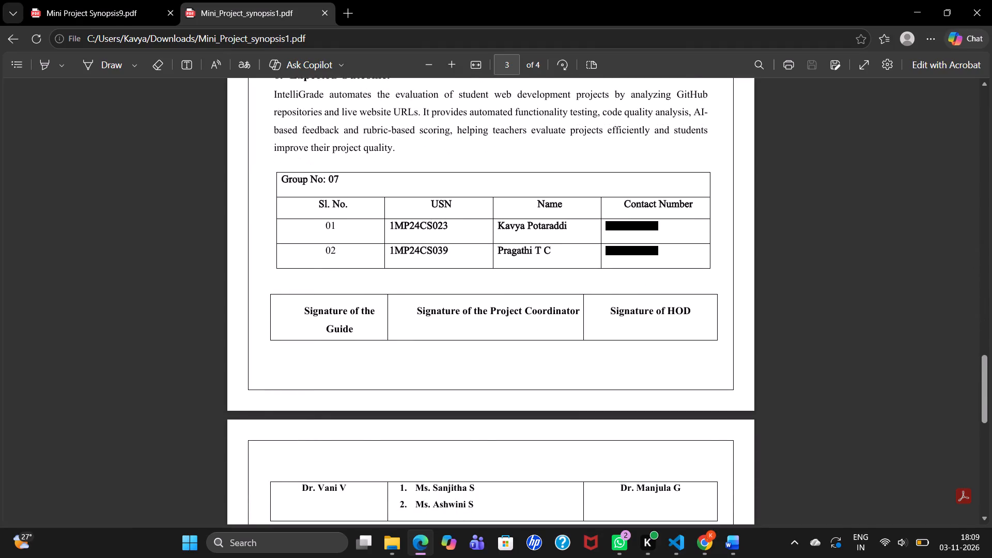
pyautogui.hscroll(1, 292, 364)
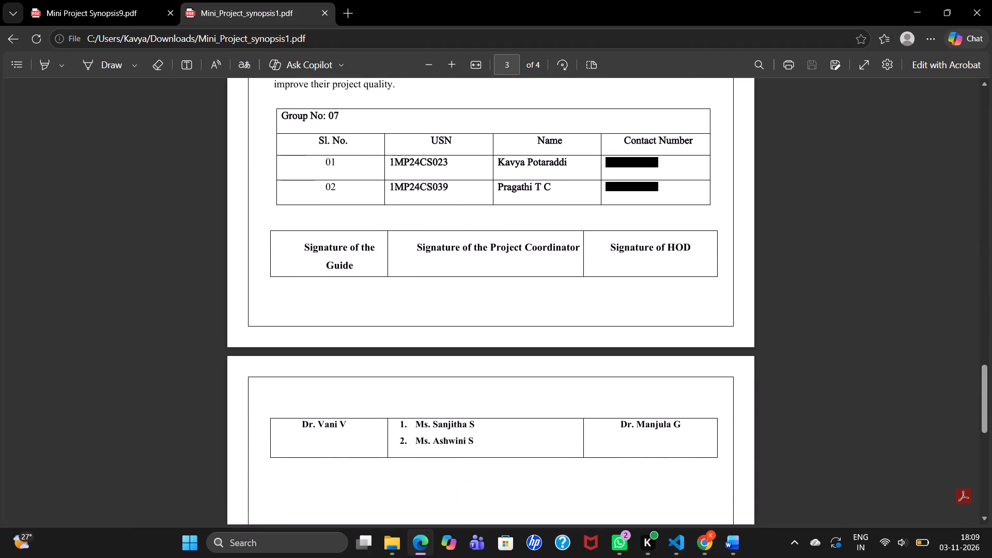
pyautogui.hscroll(5, 292, 364)
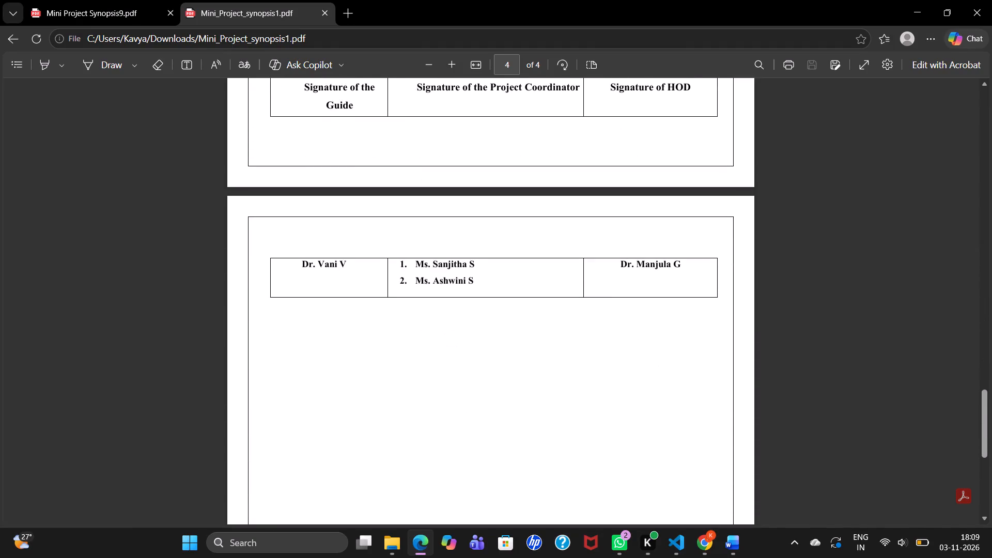
pyautogui.scroll(5, 292, 364)
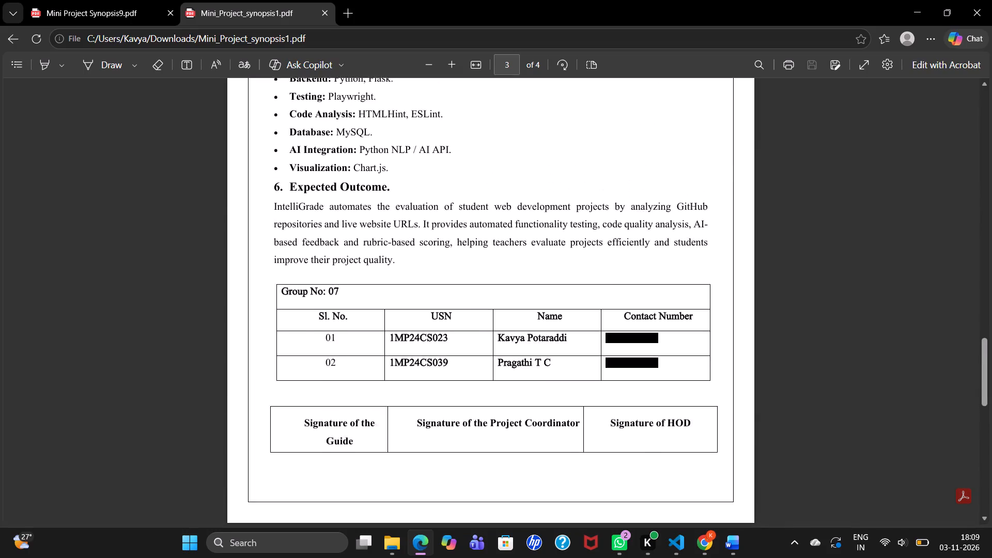
pyautogui.scroll(4, 292, 364)
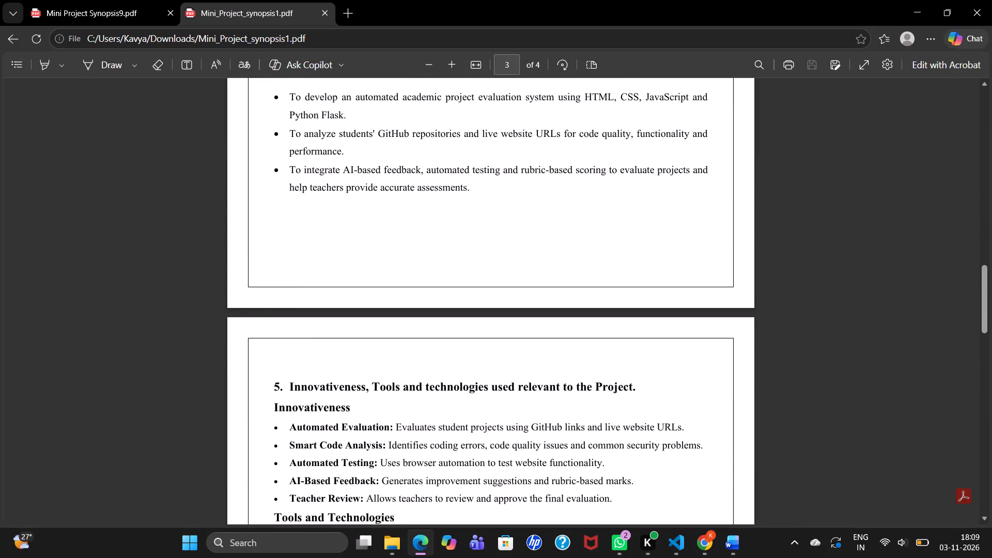
pyautogui.scroll(2, 292, 364)
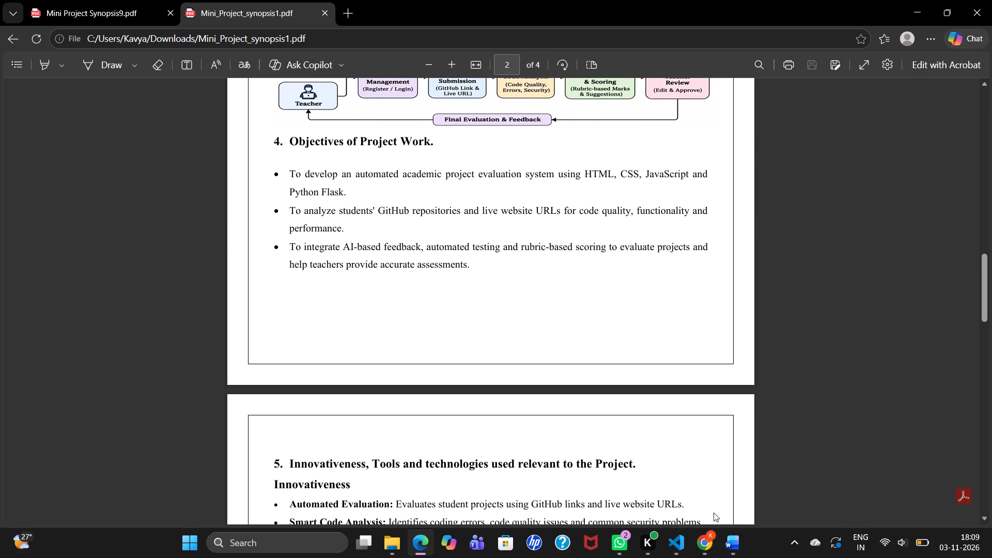
# Switch to the Mini_Project_synopsis1 document in Word and open the page margin presets.
pyautogui.click(732, 505)
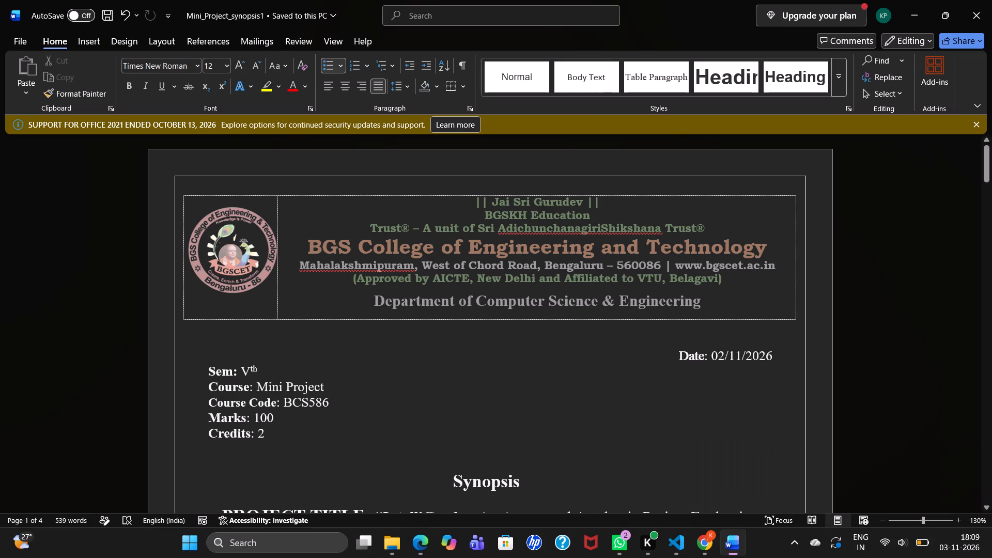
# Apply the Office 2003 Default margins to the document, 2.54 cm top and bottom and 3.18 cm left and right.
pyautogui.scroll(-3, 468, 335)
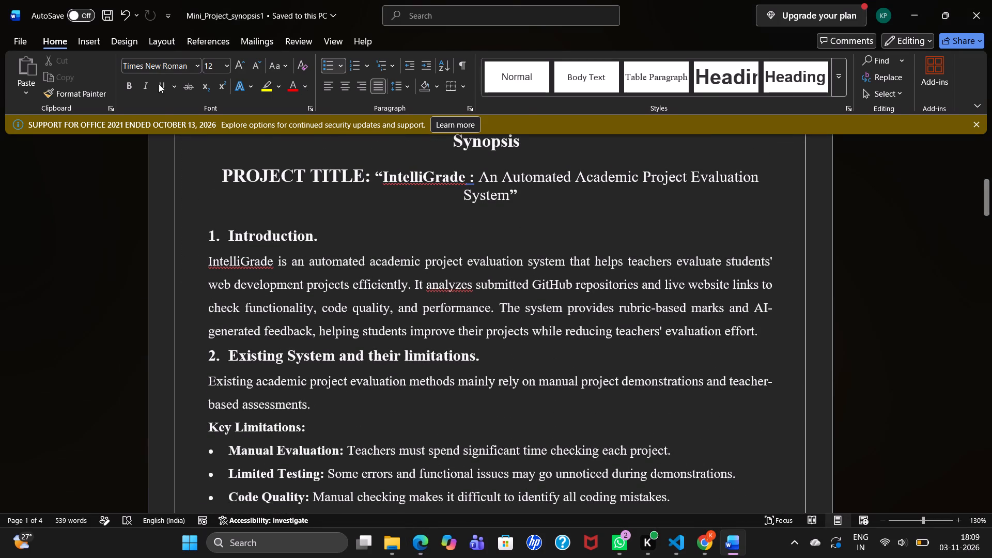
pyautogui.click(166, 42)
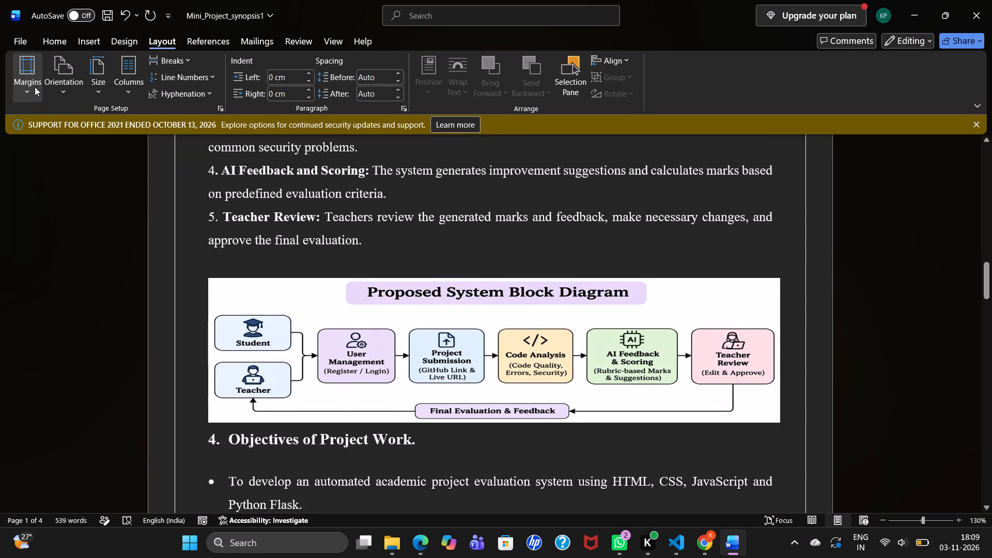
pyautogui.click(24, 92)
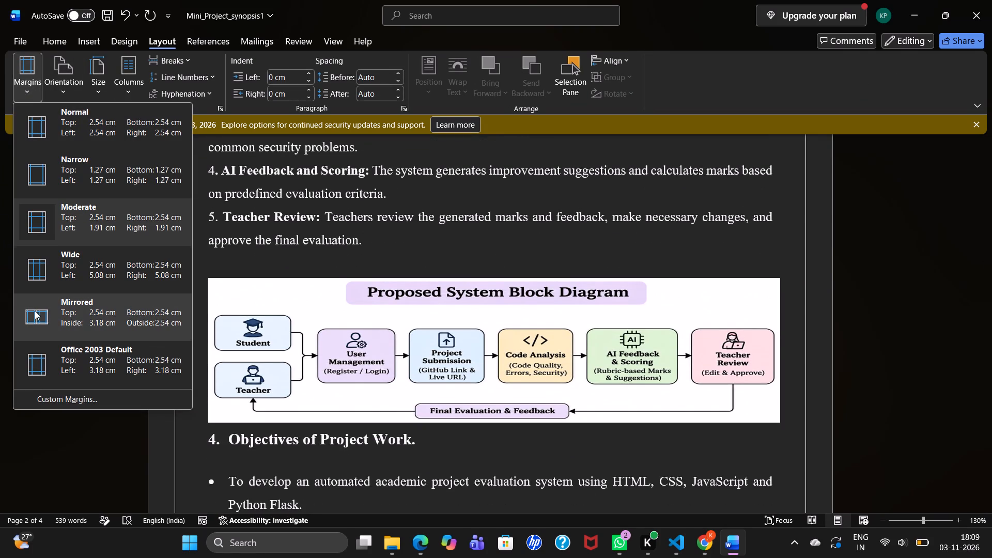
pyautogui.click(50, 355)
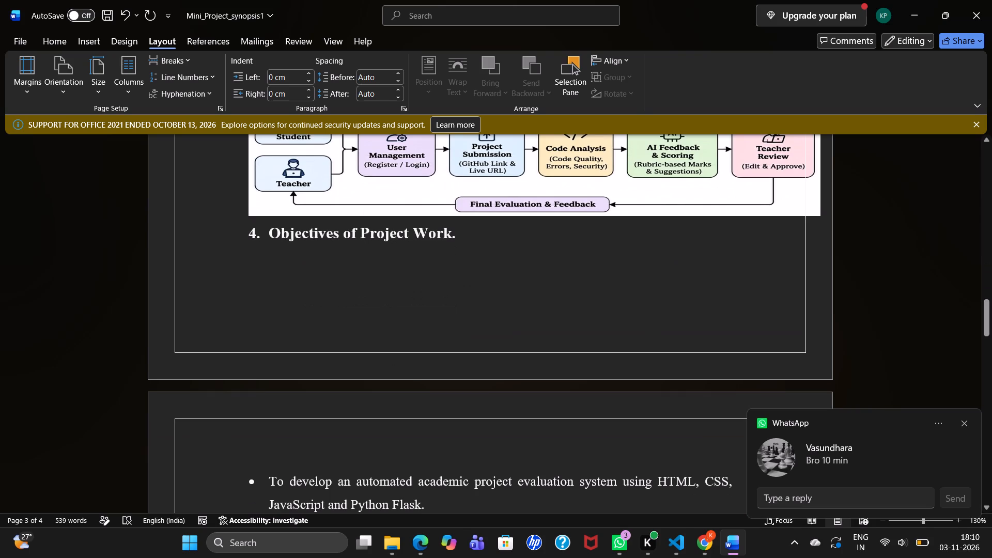
# Change the document's page margins to the Narrow preset, 1.27 cm on all sides.
pyautogui.scroll(4, 371, 253)
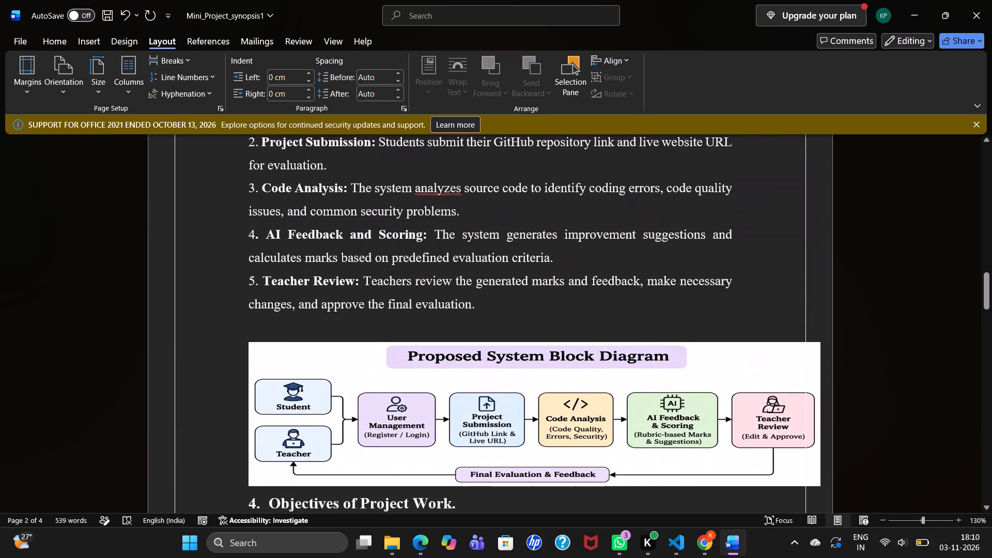
pyautogui.click(26, 83)
pyautogui.click(72, 198)
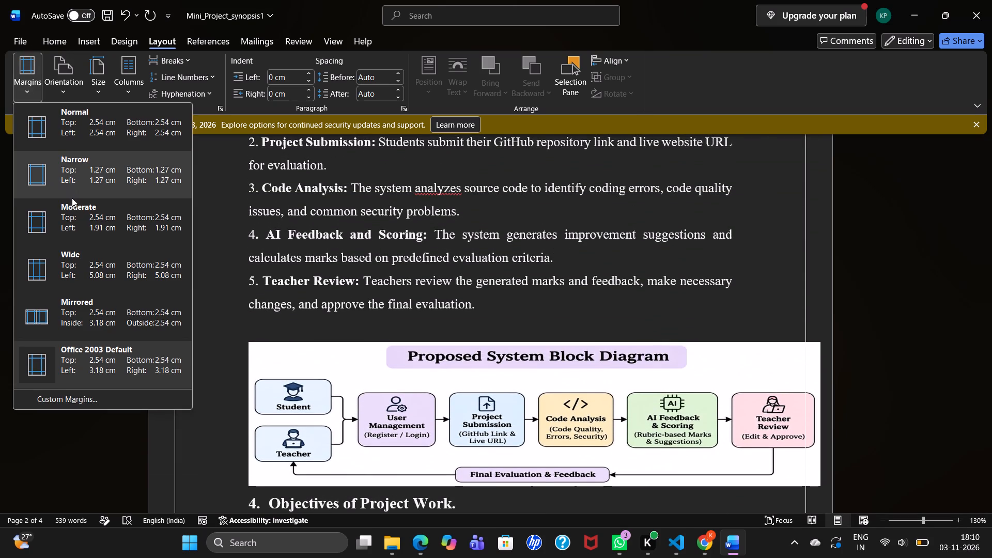
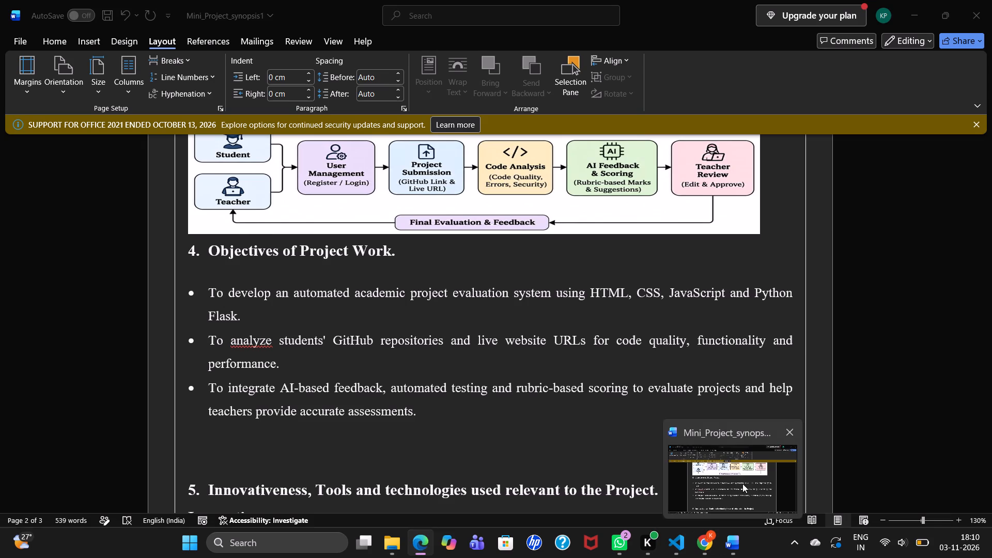
# Switch back to the Mini_Project_synopsis1 Word document and apply the Moderate margin preset.
pyautogui.click(742, 484)
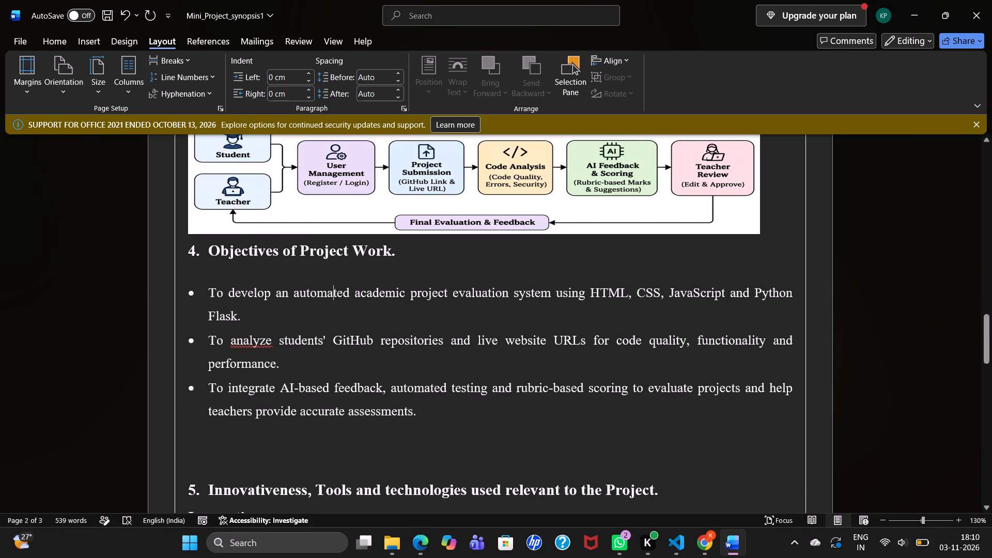
pyautogui.click(35, 90)
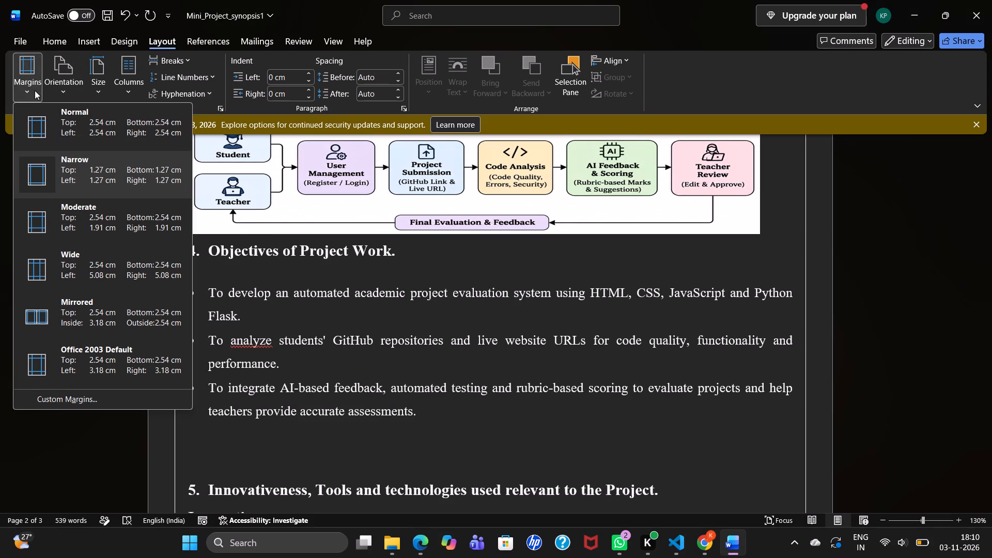
pyautogui.click(45, 222)
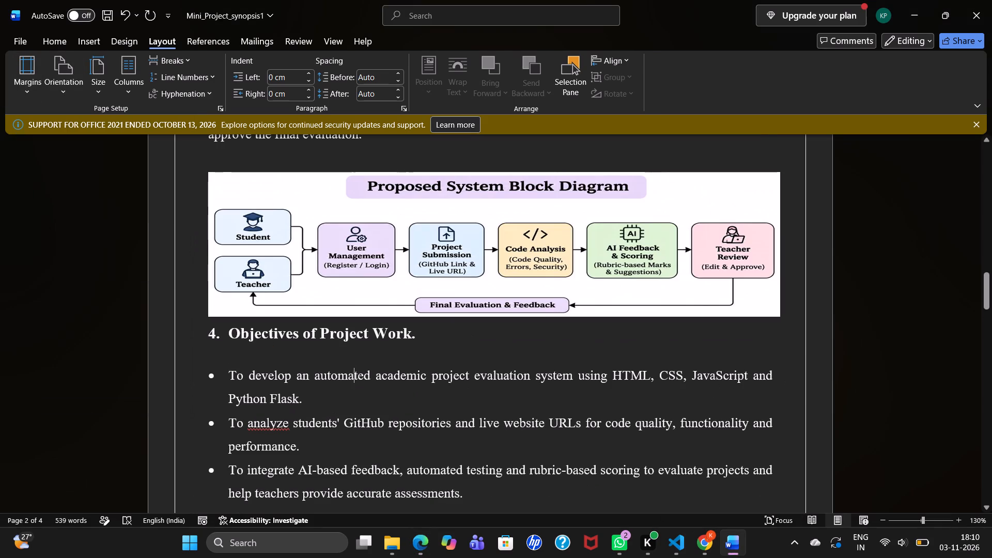
# Examine the re-flowed synopsis from the college header on page 1 to the signature table split across pages 3 and 4.
pyautogui.scroll(4, 224, 221)
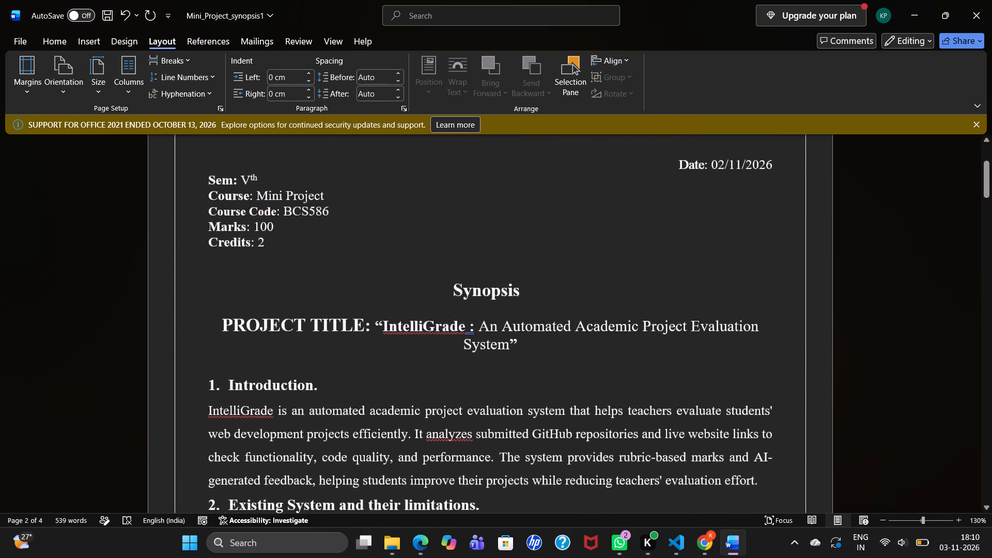
pyautogui.scroll(2, 224, 221)
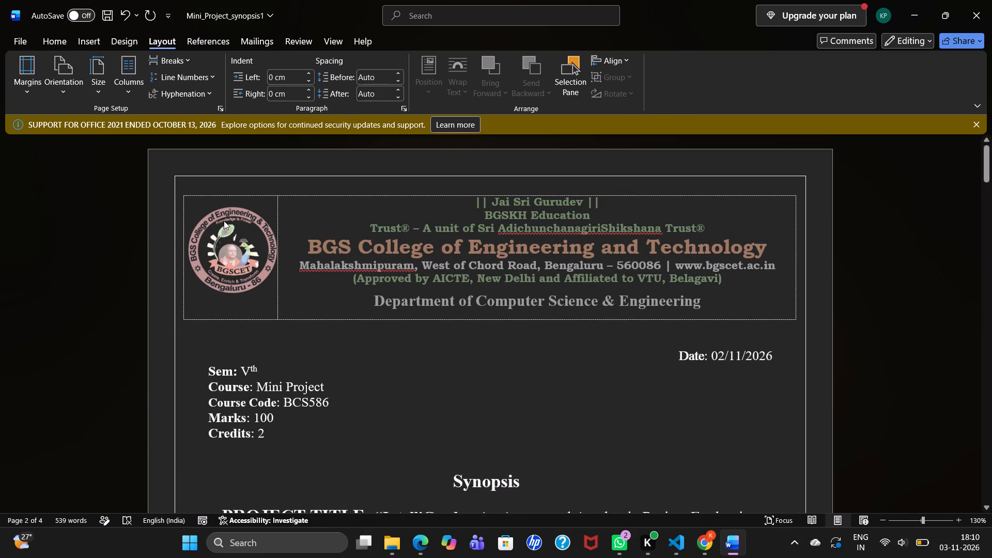
pyautogui.scroll(-4, 224, 221)
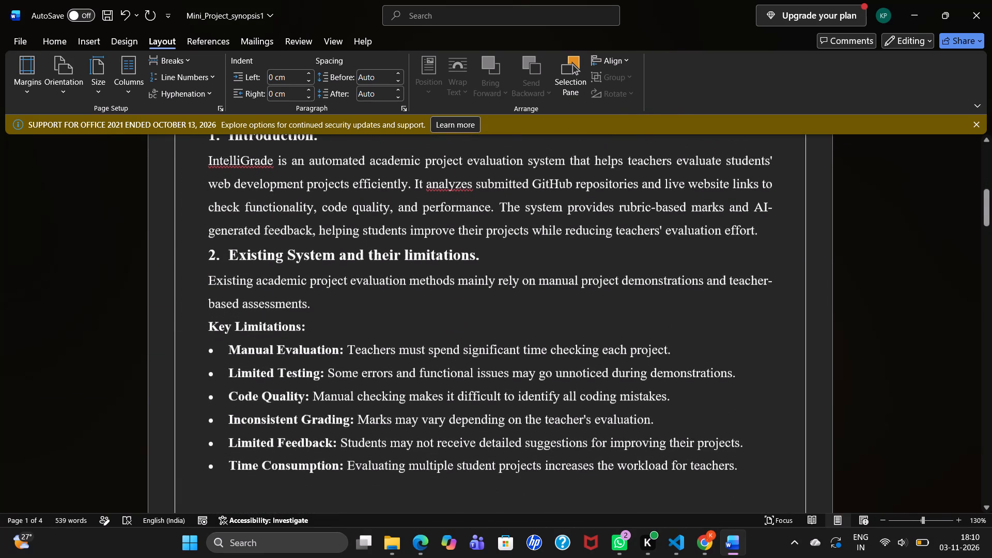
pyautogui.scroll(-2, 224, 221)
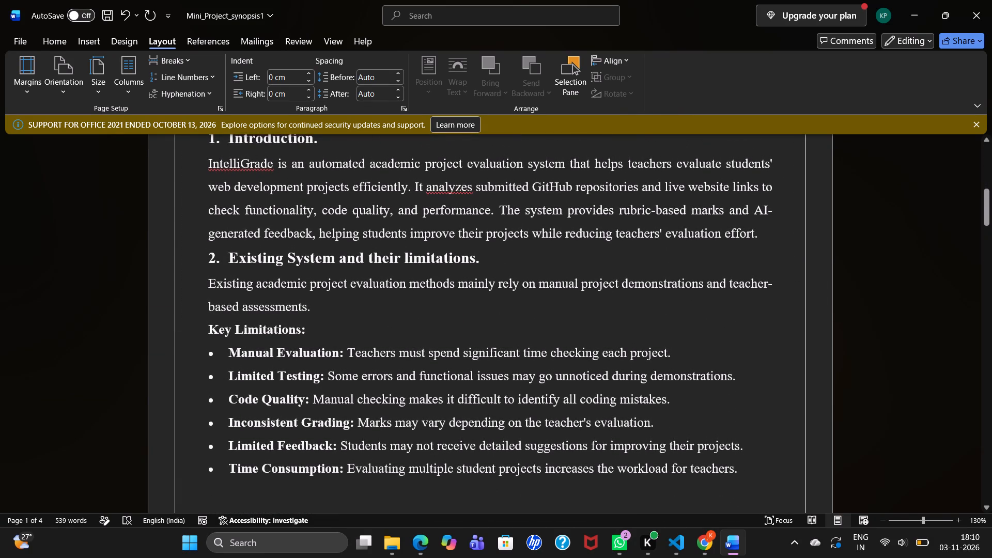
pyautogui.scroll(-7, 224, 221)
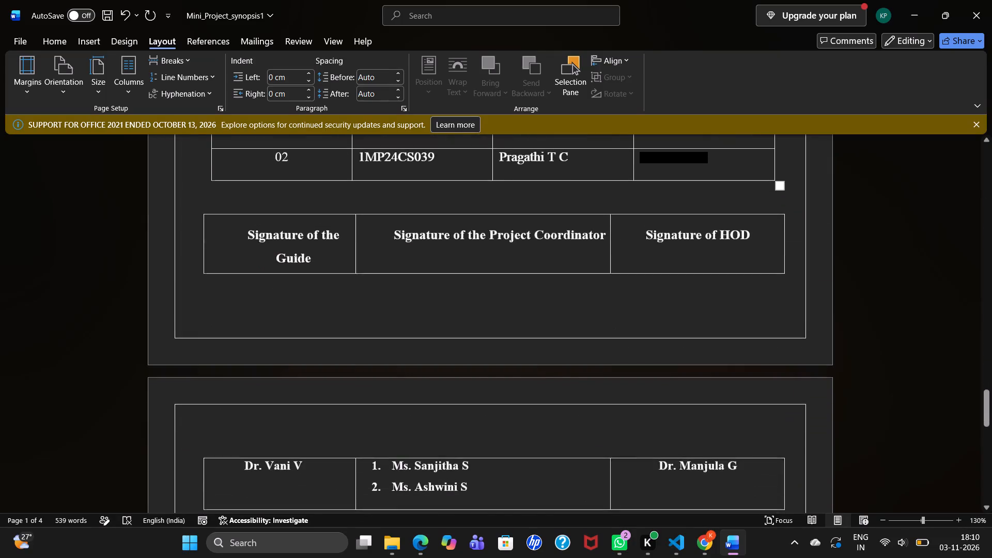
pyautogui.hscroll(1, 246, 204)
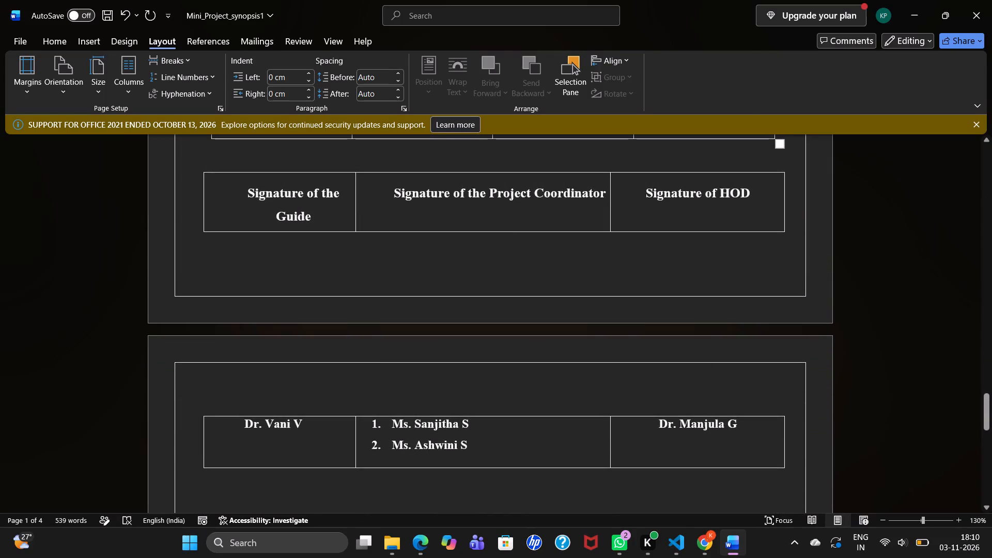
# Delete the "Visualization: Chart.js." text from the bullets under Tools and Technologies.
pyautogui.scroll(2, 259, 208)
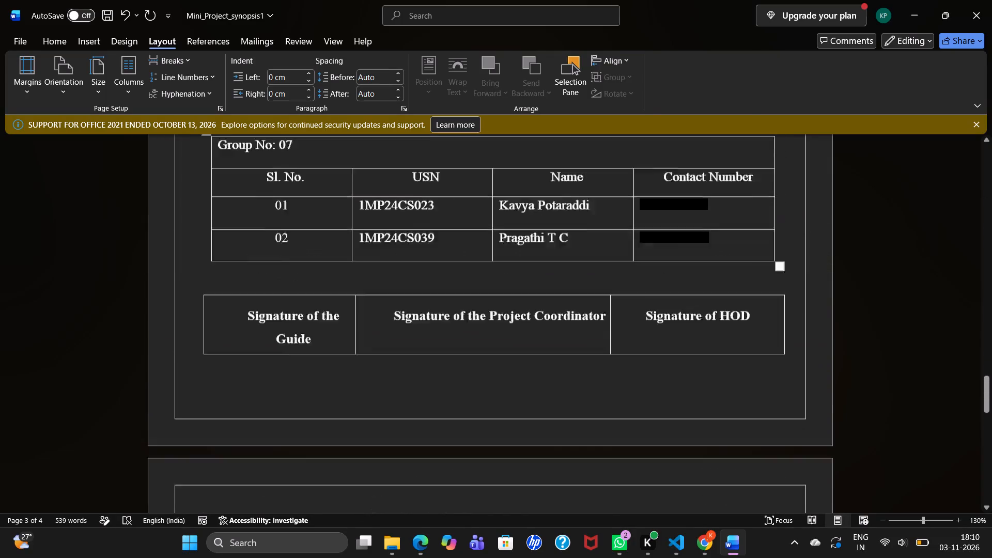
pyautogui.scroll(3, 259, 208)
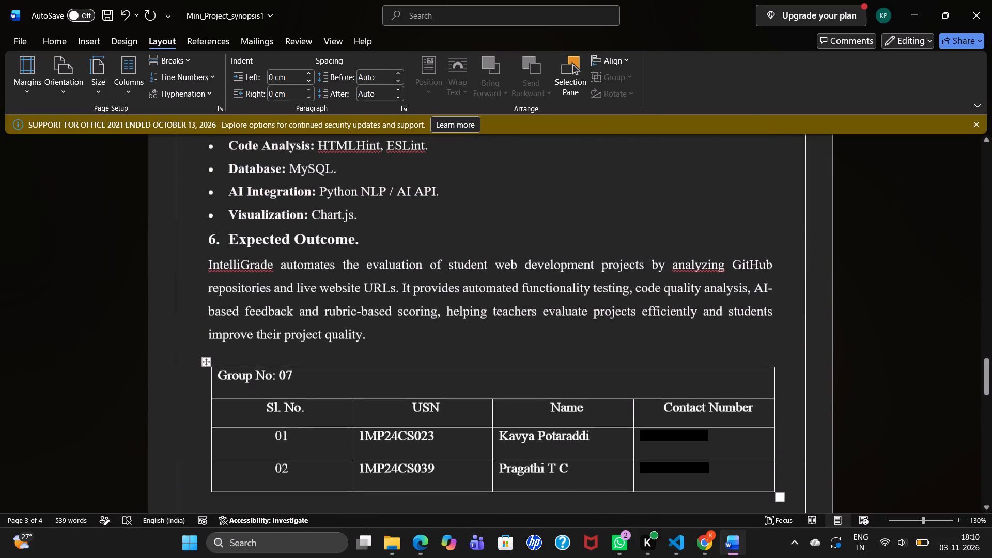
pyautogui.scroll(1, 259, 208)
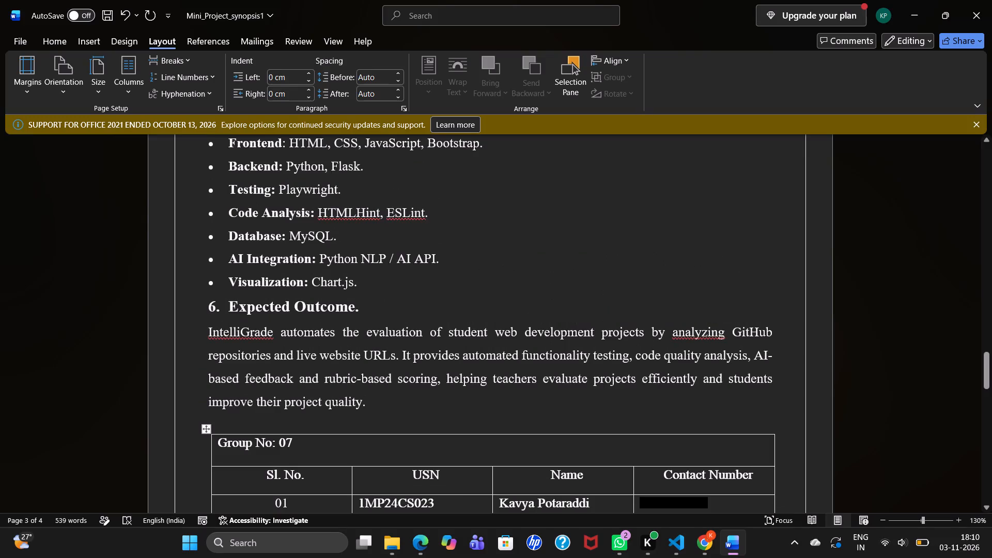
pyautogui.moveTo(205, 286); pyautogui.dragTo(223, 286)
pyautogui.moveTo(223, 286); pyautogui.dragTo(360, 286)
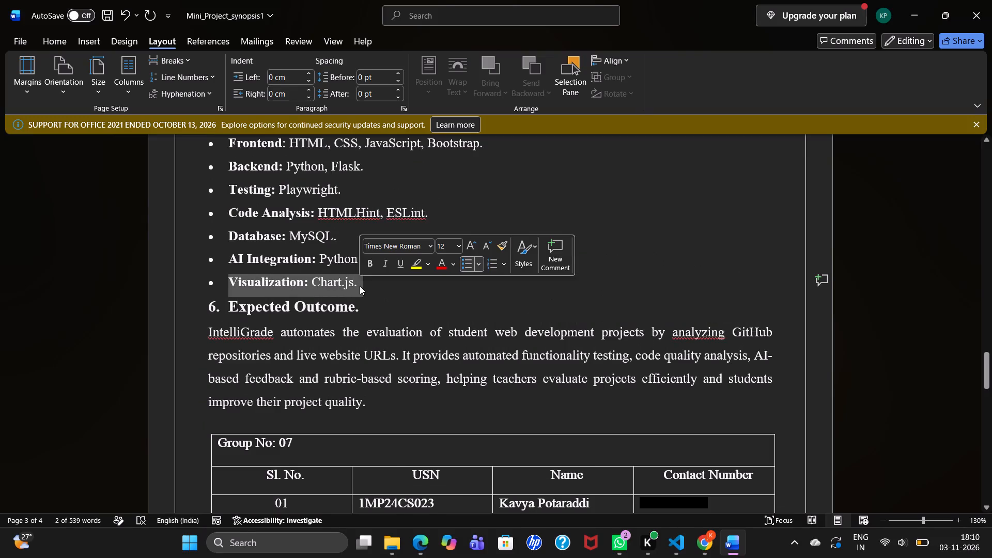
pyautogui.press('BackSpace')
# Remove the blank line between the Group No: 07 table and the signature table.
pyautogui.scroll(-3, 374, 326)
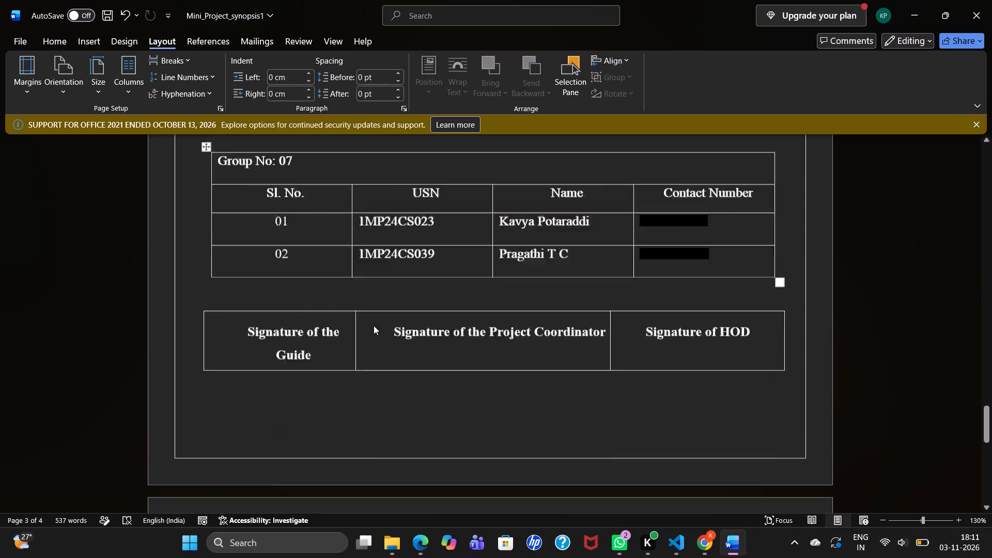
pyautogui.scroll(-1, 374, 326)
pyautogui.scroll(2, 374, 326)
pyautogui.click(247, 367)
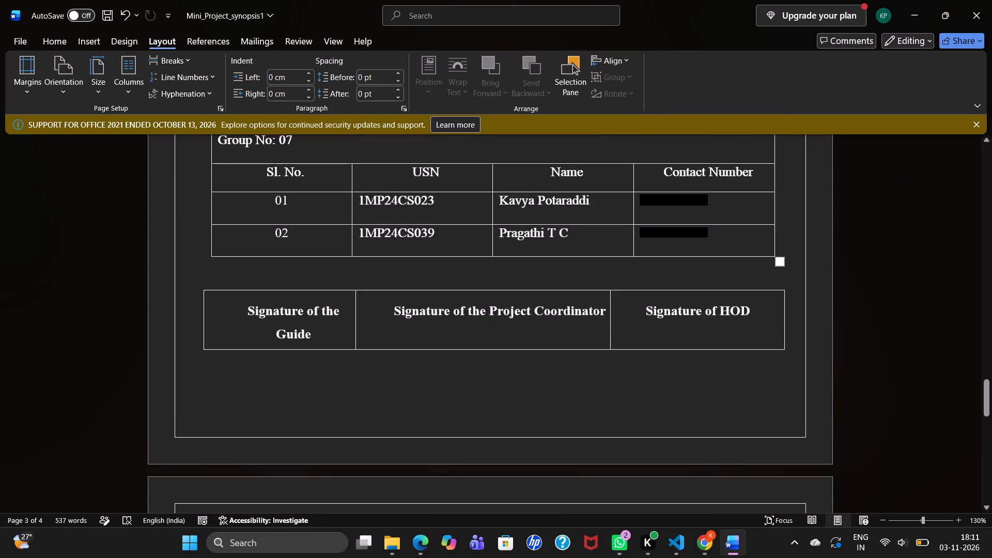
pyautogui.click(240, 279)
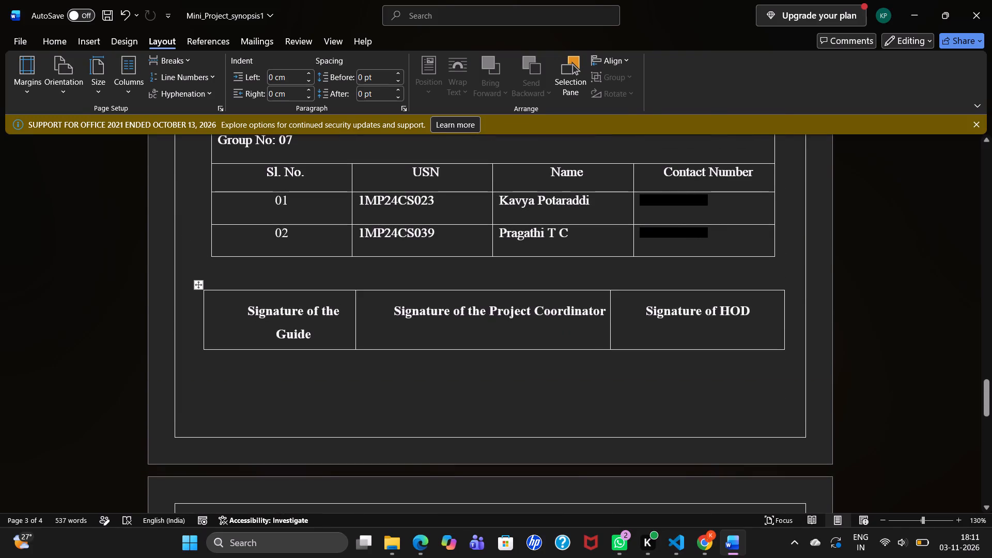
pyautogui.press('BackSpace')
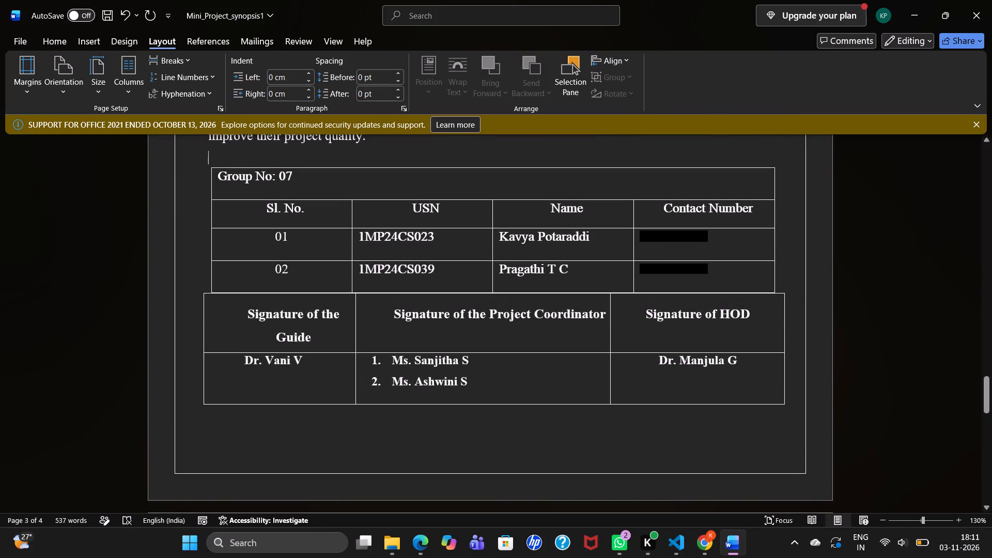
# Replace the empty space between the last Objectives bullet and the section 5 heading with two new paragraph lines.
pyautogui.scroll(3, 240, 279)
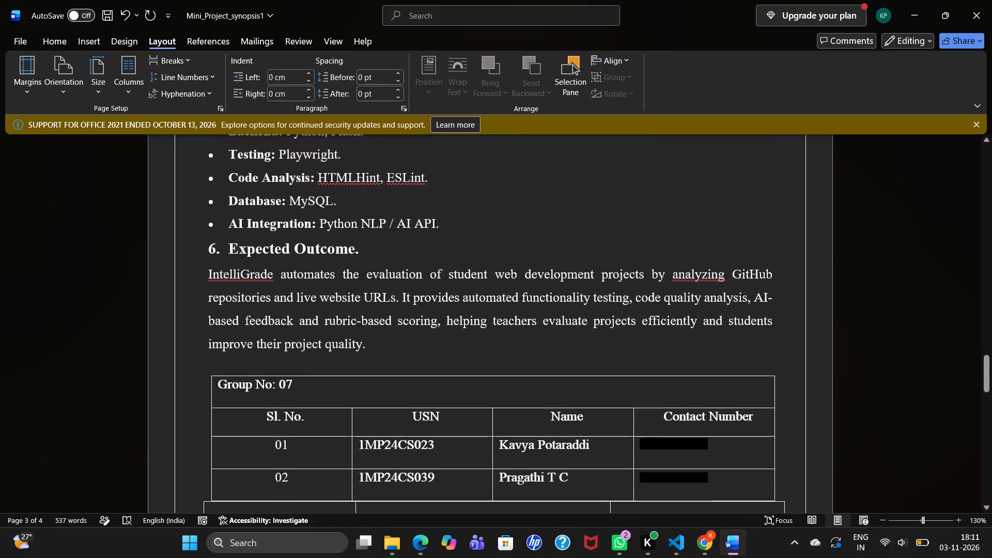
pyautogui.scroll(3, 221, 164)
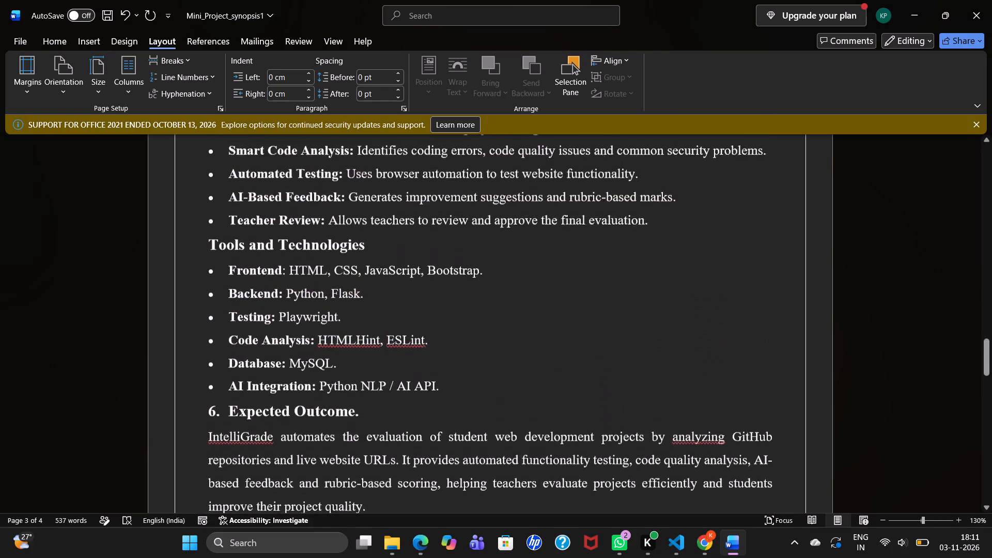
pyautogui.scroll(1, 221, 164)
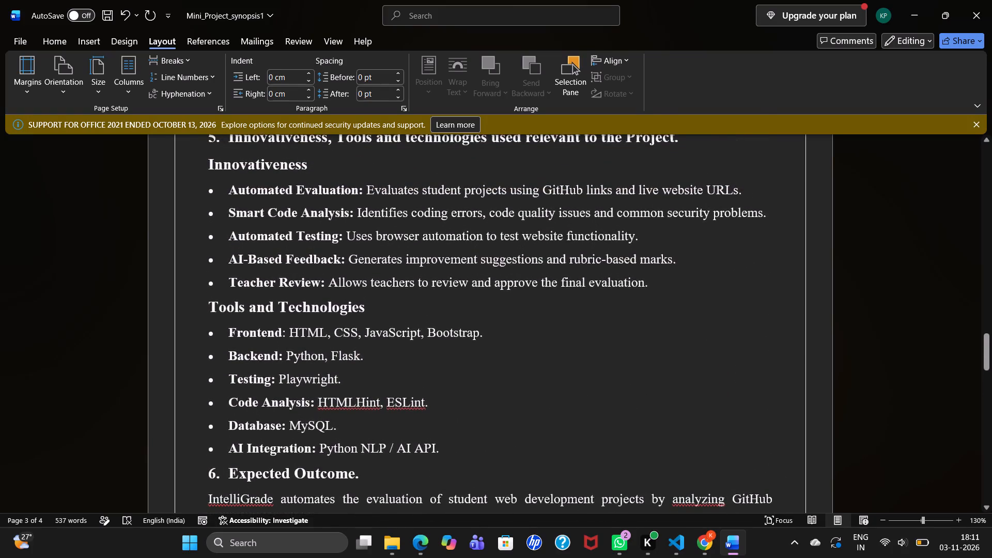
pyautogui.scroll(2, 257, 225)
pyautogui.click(231, 237)
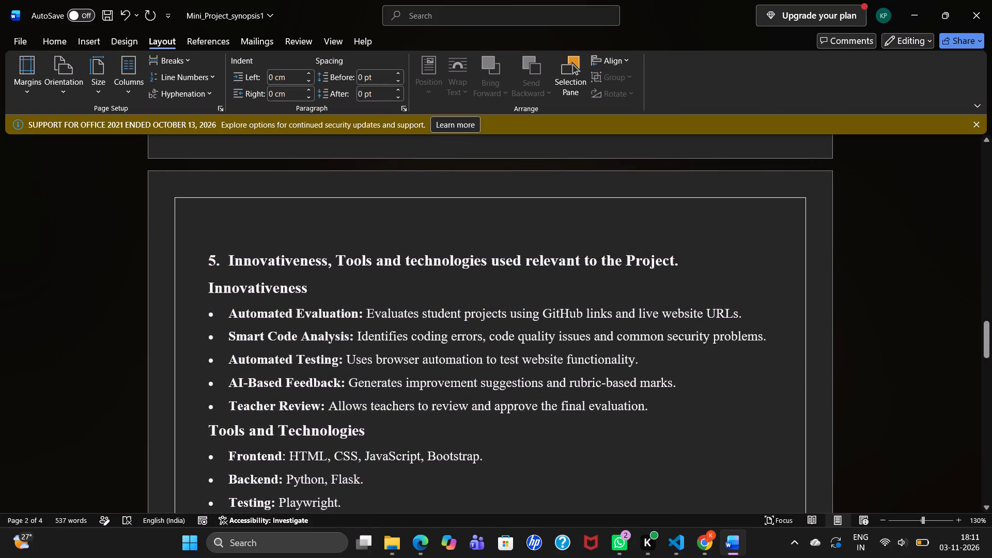
pyautogui.press('Up')
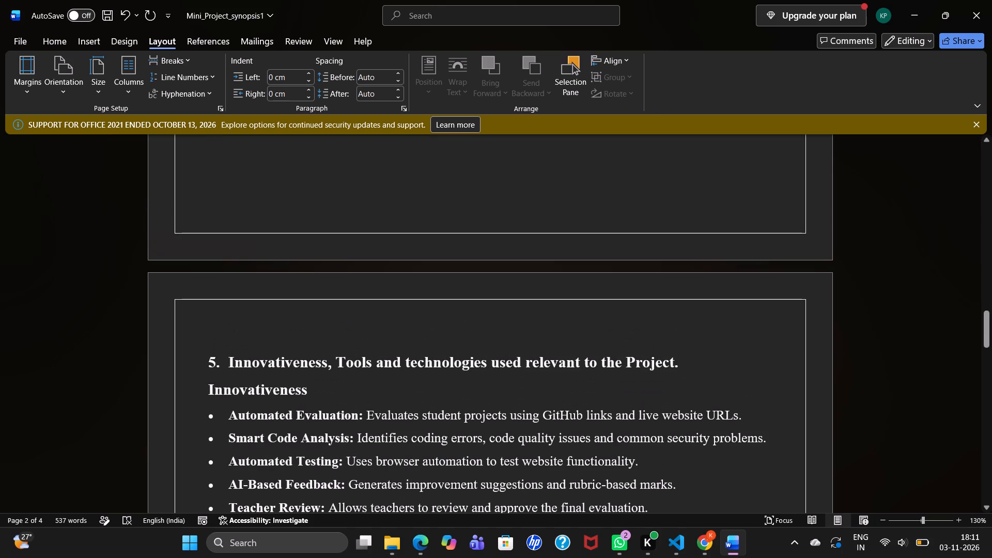
pyautogui.press('BackSpace')
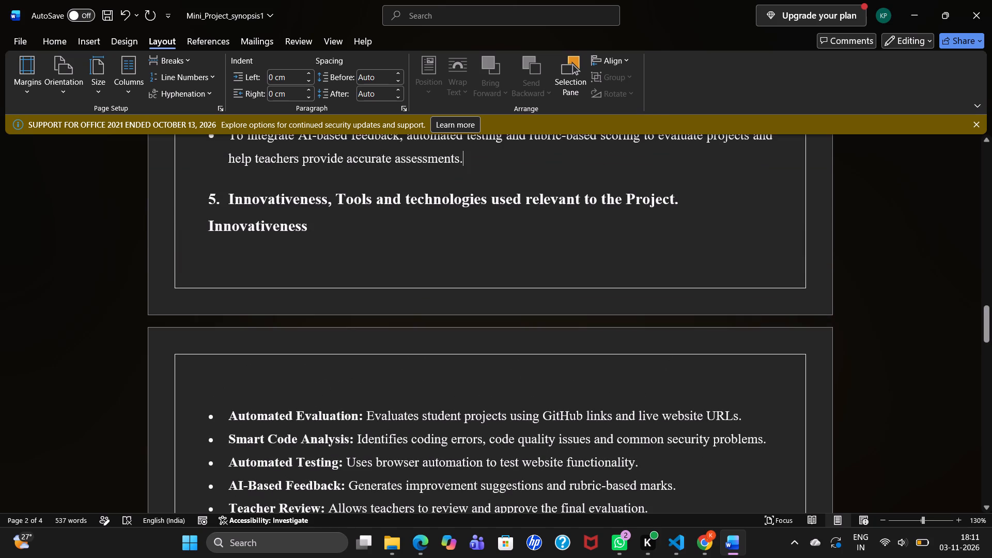
pyautogui.press('Return')
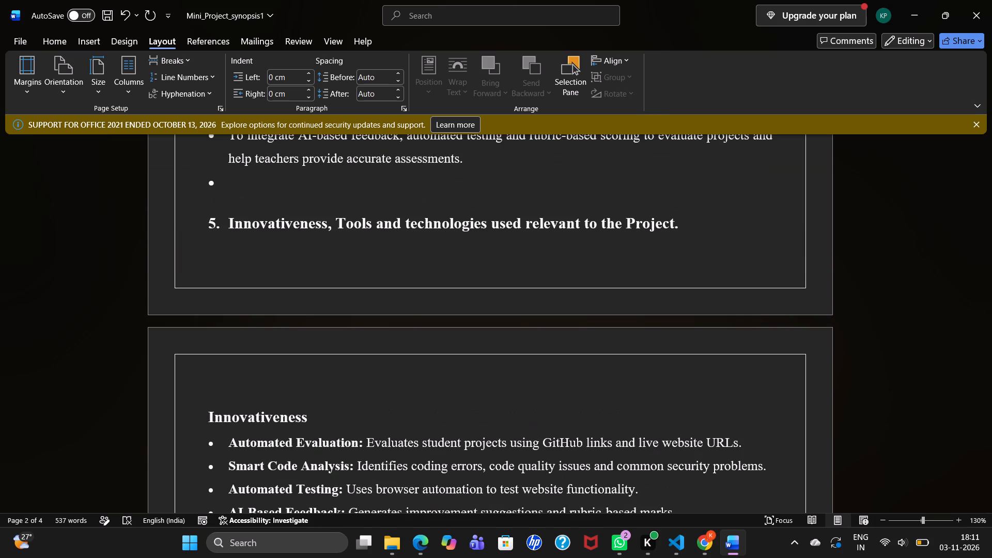
pyautogui.press('Return')
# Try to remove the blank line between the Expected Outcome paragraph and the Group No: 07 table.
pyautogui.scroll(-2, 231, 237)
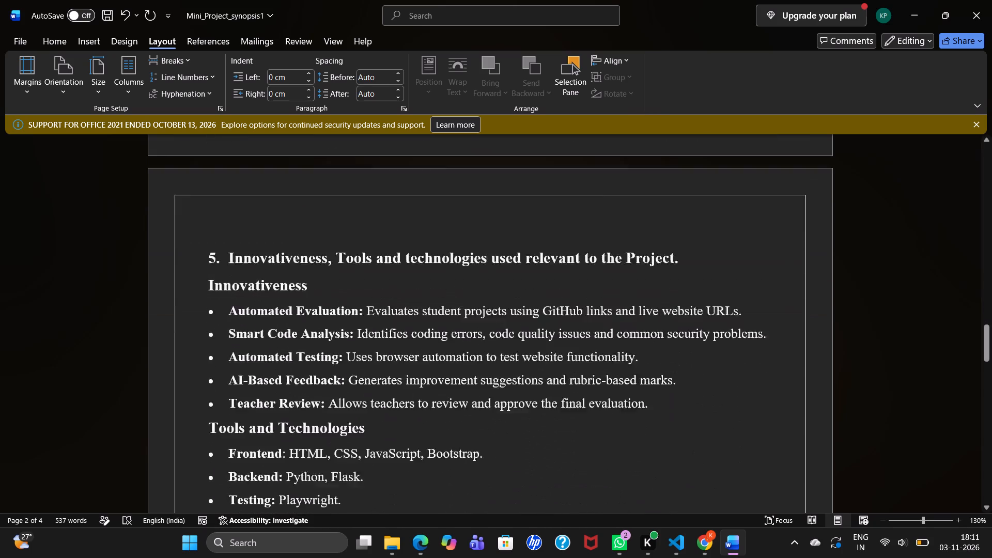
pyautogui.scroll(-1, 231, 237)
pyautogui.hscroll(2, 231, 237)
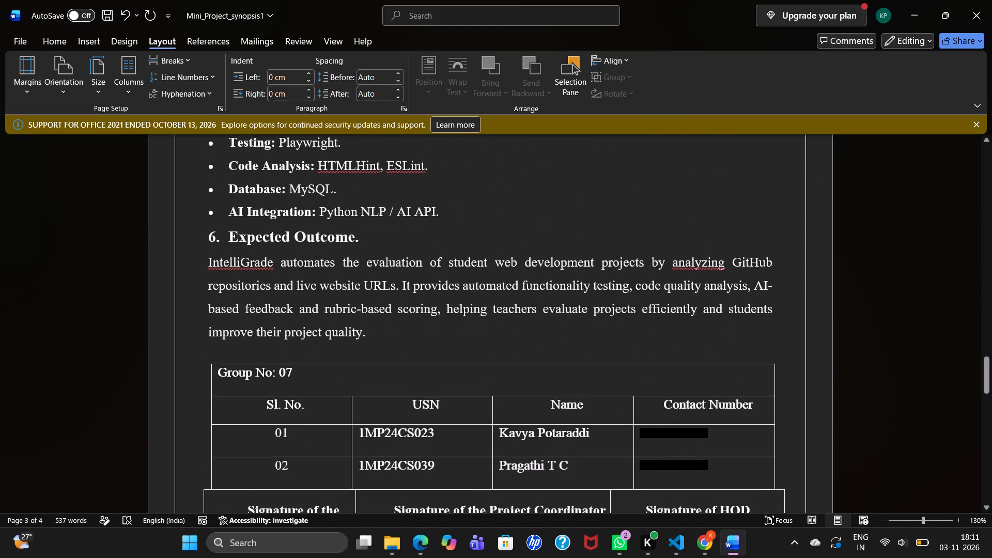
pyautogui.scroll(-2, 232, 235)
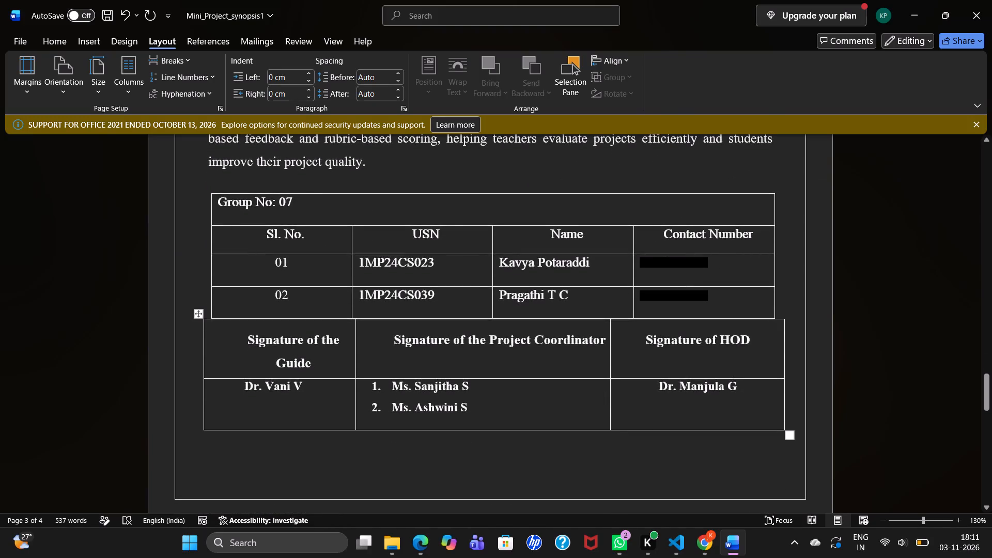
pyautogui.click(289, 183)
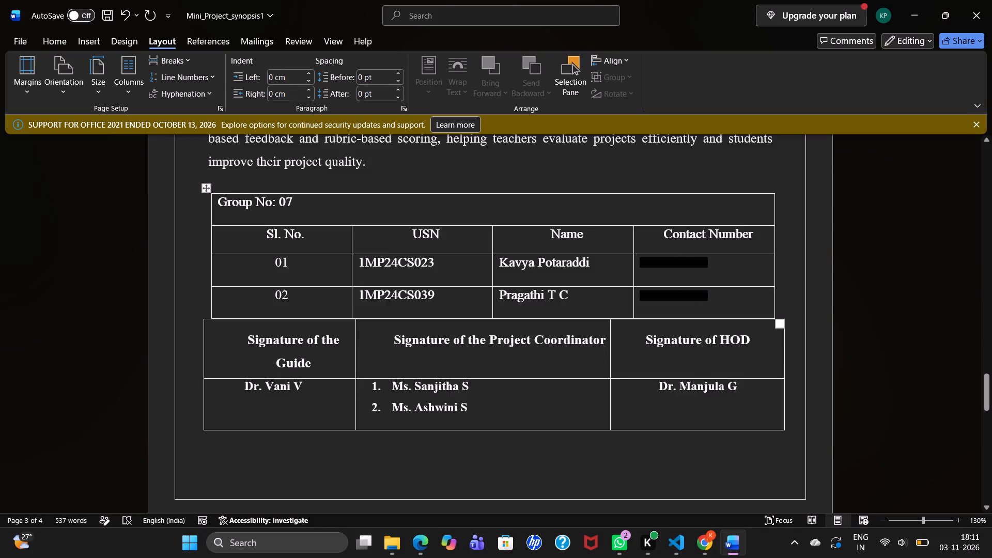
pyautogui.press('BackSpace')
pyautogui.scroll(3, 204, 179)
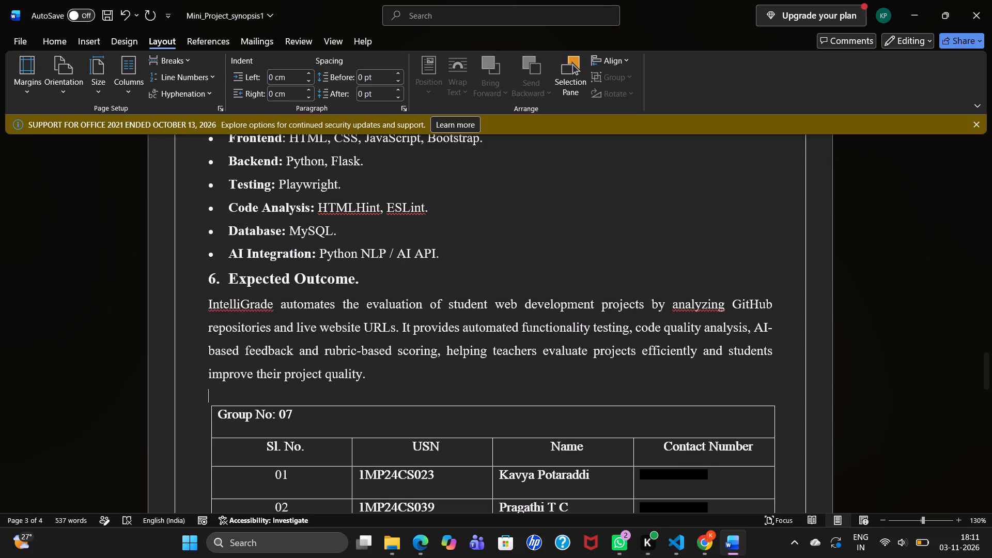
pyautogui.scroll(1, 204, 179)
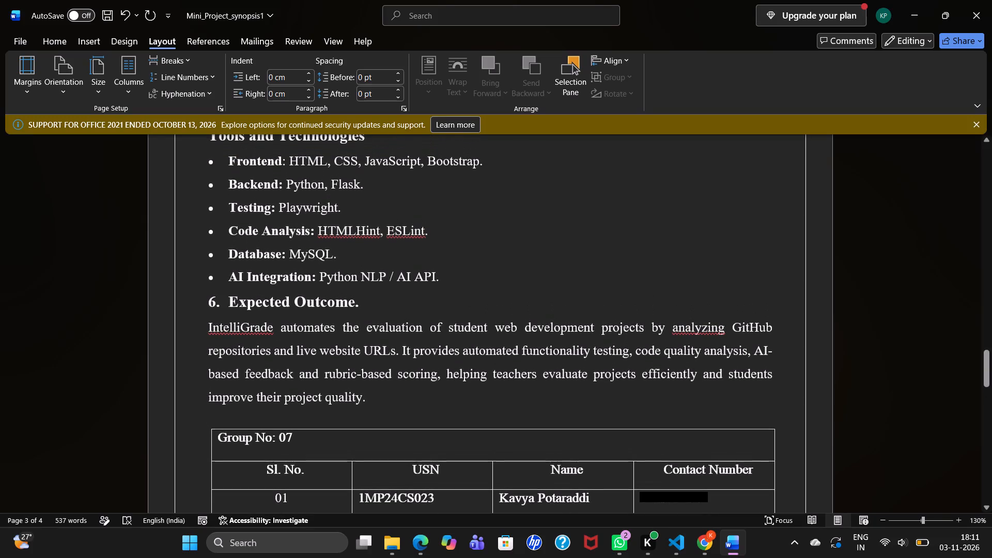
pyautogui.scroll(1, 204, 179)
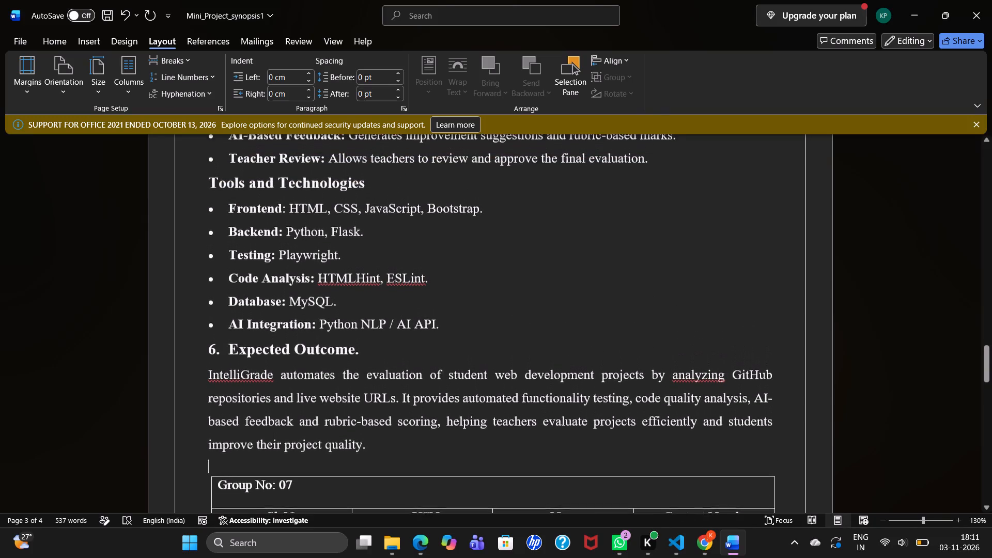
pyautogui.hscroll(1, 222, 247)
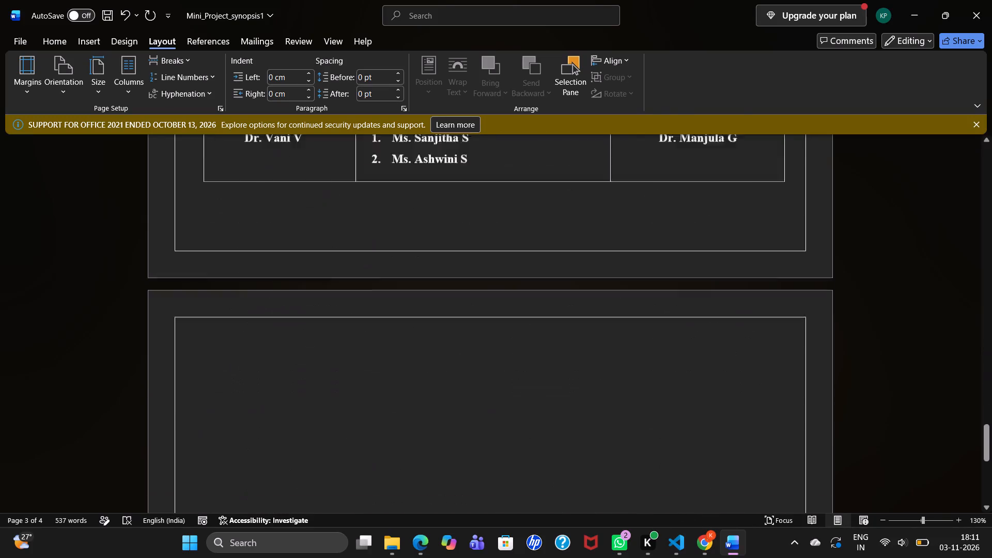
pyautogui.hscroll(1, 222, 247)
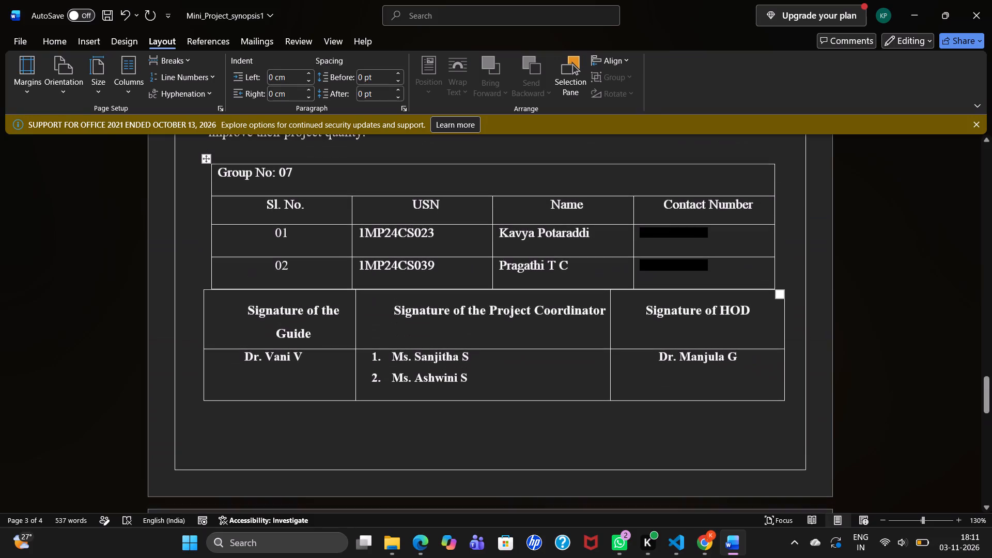
# Delete the "Testing: Playwright." bullet from the Tools and Technologies list.
pyautogui.click(235, 431)
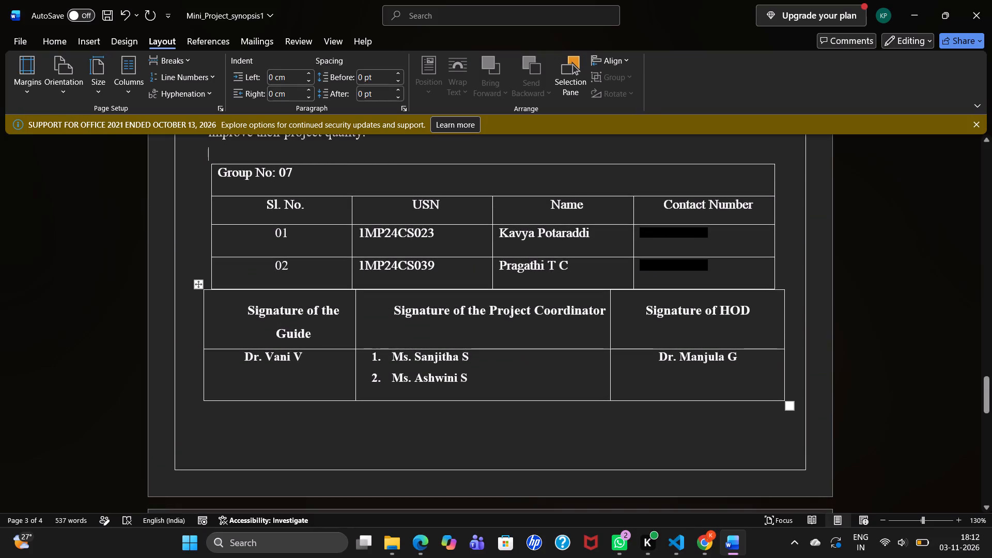
pyautogui.click(786, 275)
pyautogui.scroll(6, 786, 275)
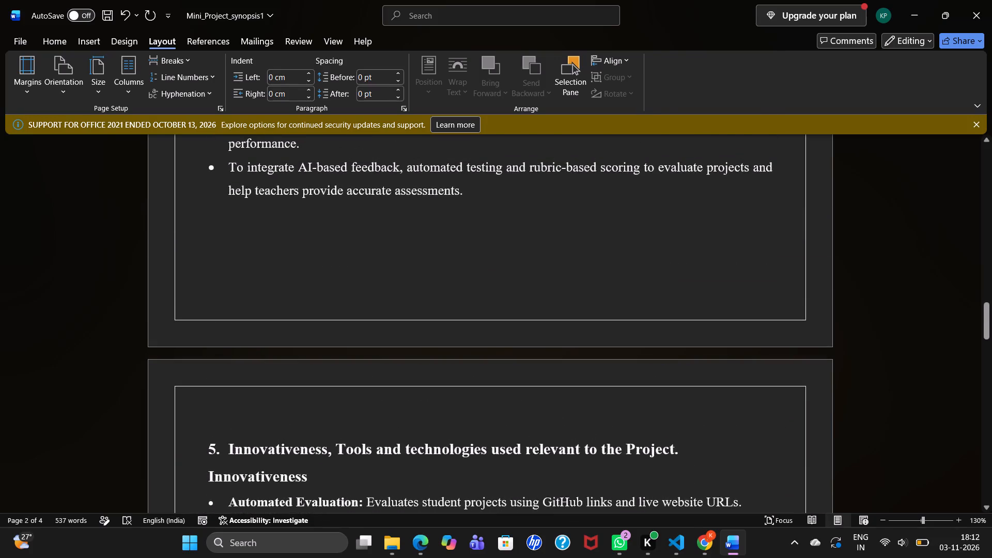
pyautogui.scroll(4, 786, 275)
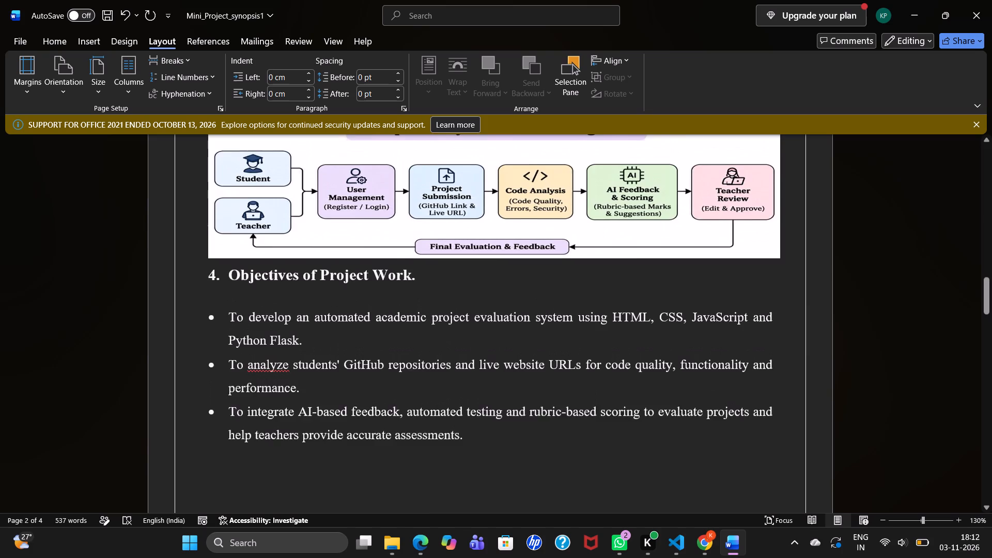
pyautogui.scroll(1, 786, 275)
pyautogui.hscroll(4, 786, 275)
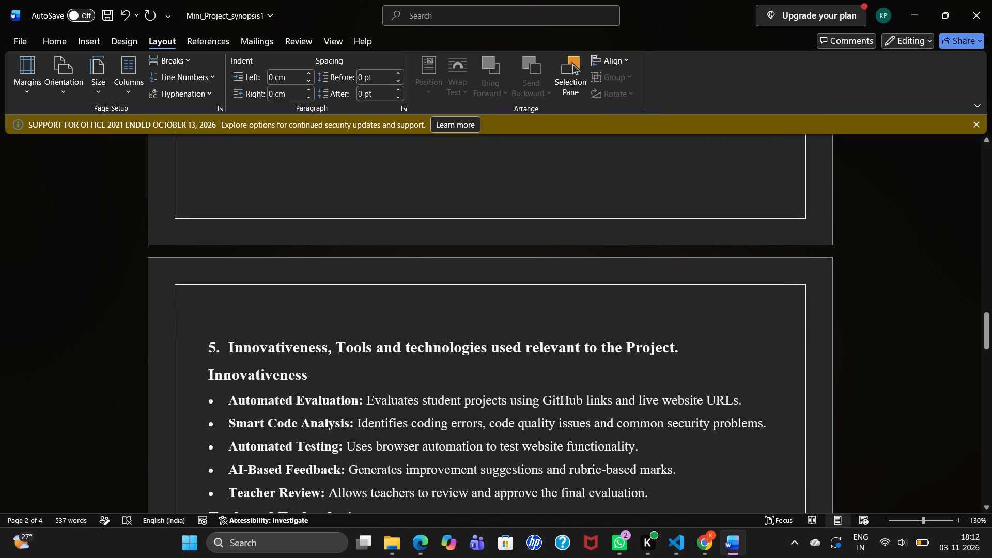
pyautogui.hscroll(1, 826, 240)
pyautogui.hscroll(2, 715, 318)
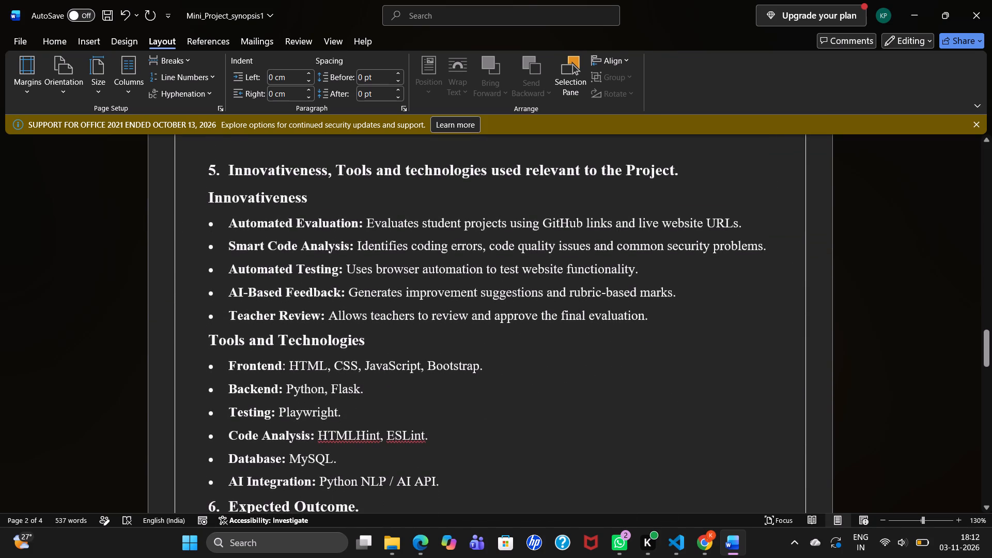
pyautogui.hscroll(3, 715, 318)
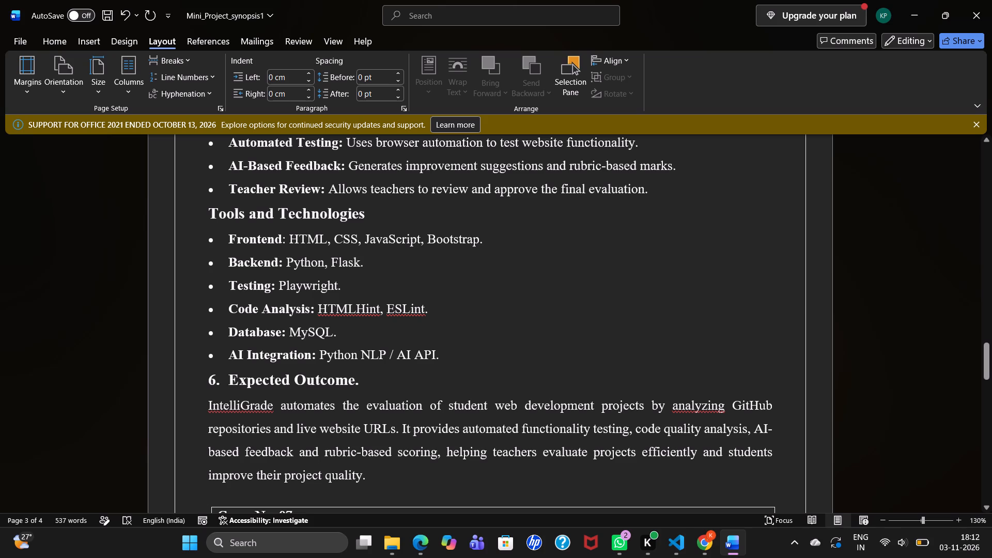
pyautogui.moveTo(227, 287); pyautogui.dragTo(362, 285)
pyautogui.press('BackSpace')
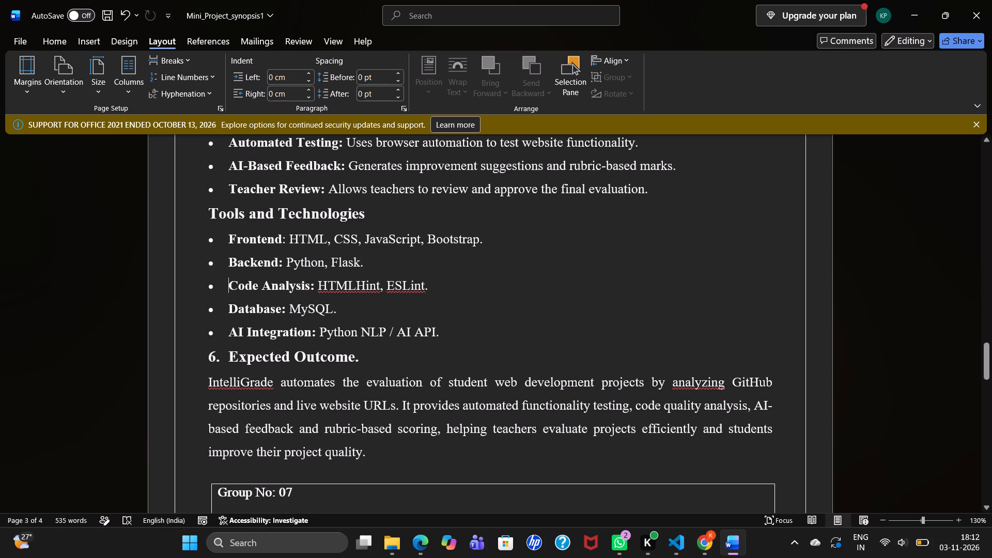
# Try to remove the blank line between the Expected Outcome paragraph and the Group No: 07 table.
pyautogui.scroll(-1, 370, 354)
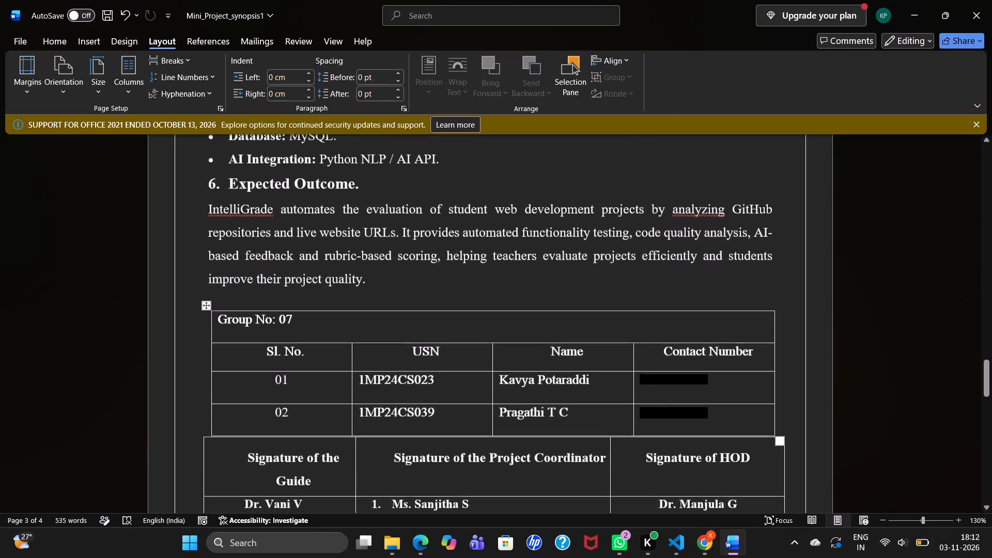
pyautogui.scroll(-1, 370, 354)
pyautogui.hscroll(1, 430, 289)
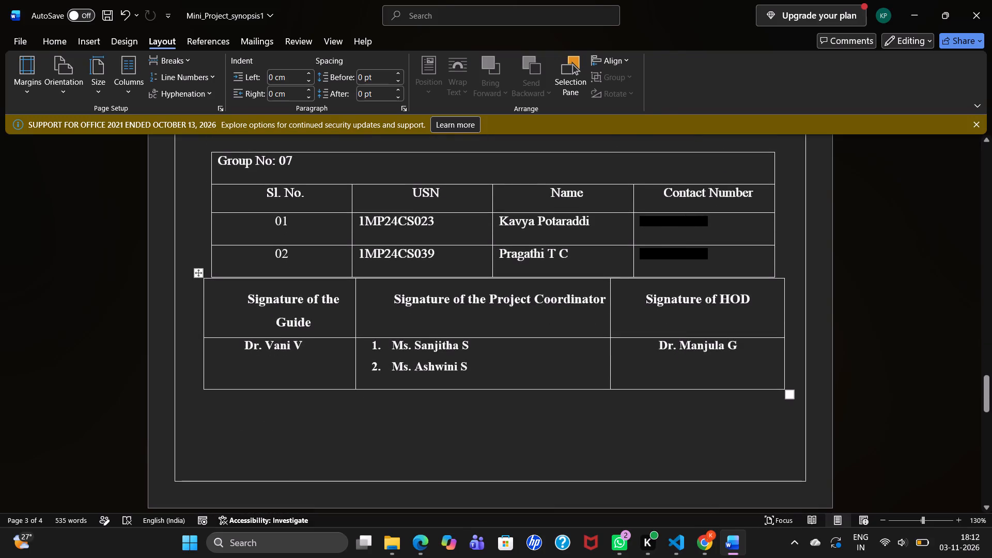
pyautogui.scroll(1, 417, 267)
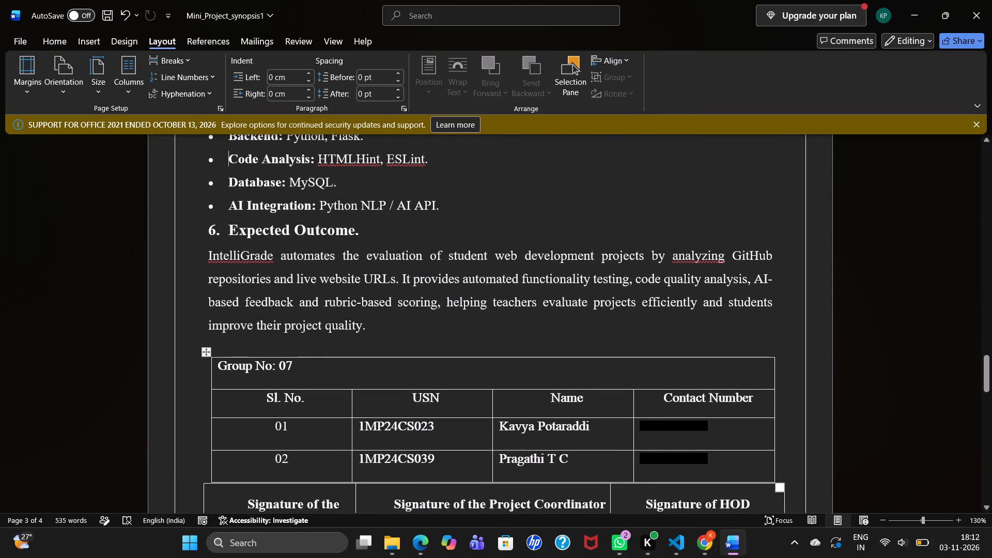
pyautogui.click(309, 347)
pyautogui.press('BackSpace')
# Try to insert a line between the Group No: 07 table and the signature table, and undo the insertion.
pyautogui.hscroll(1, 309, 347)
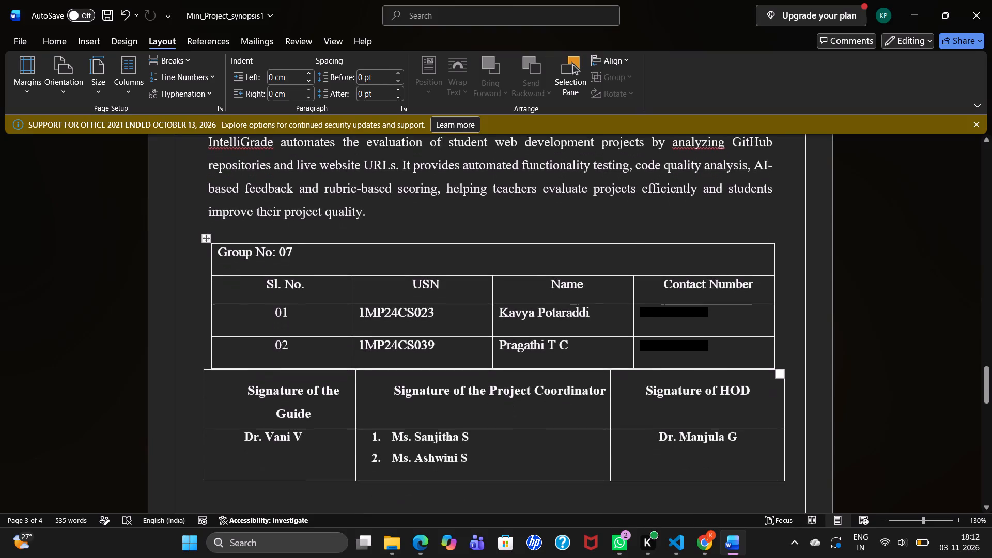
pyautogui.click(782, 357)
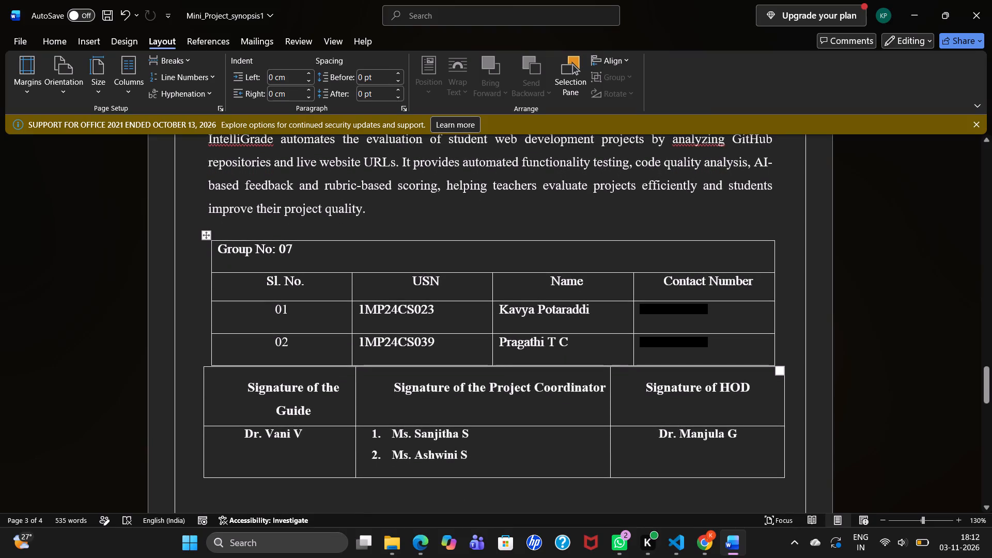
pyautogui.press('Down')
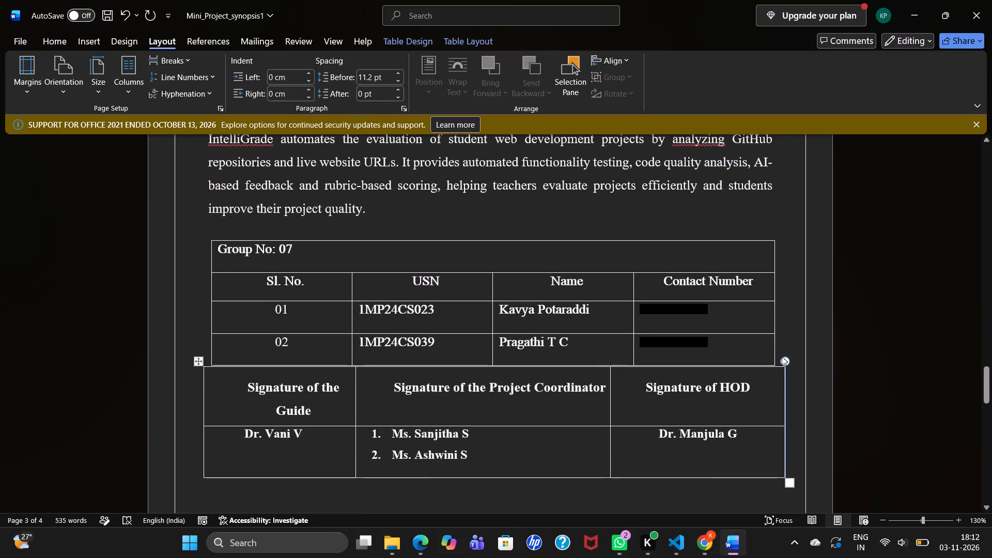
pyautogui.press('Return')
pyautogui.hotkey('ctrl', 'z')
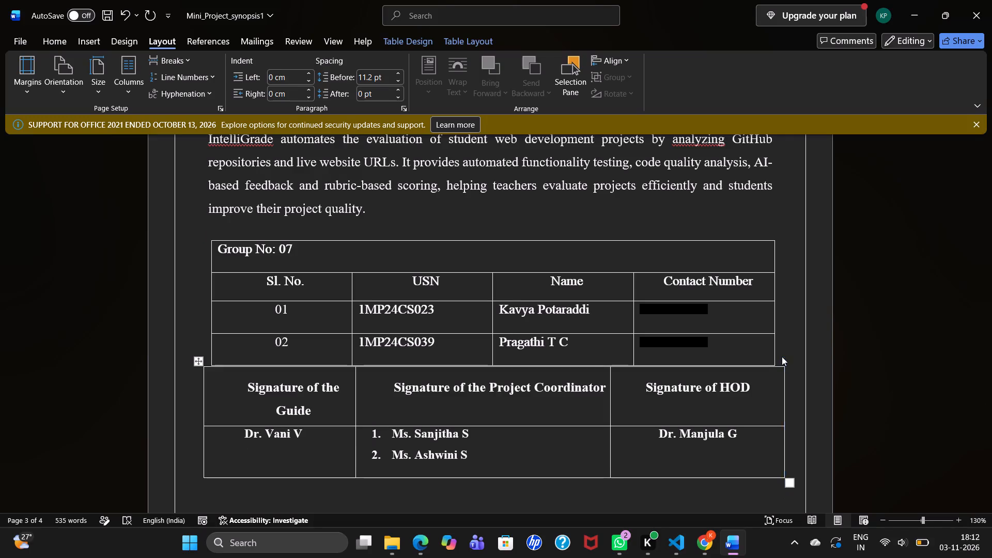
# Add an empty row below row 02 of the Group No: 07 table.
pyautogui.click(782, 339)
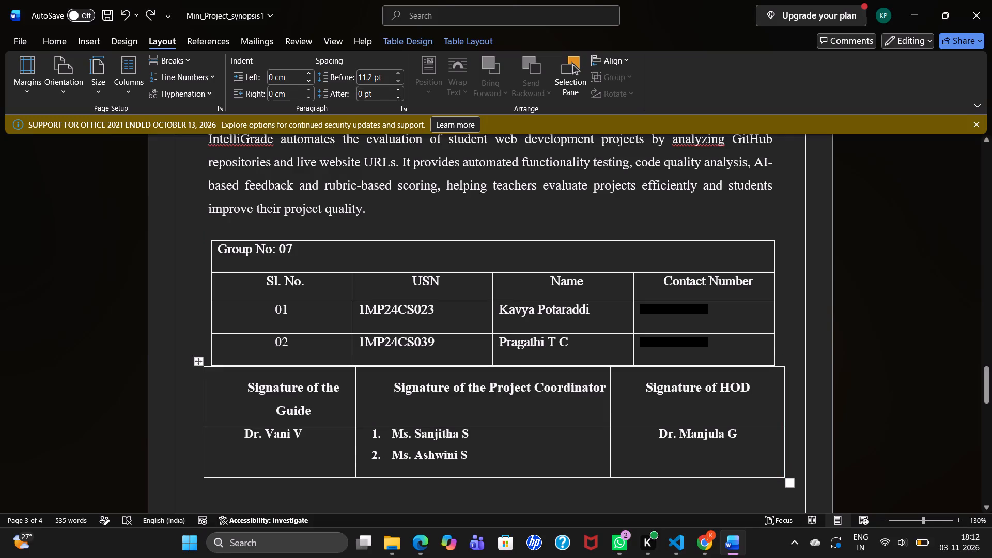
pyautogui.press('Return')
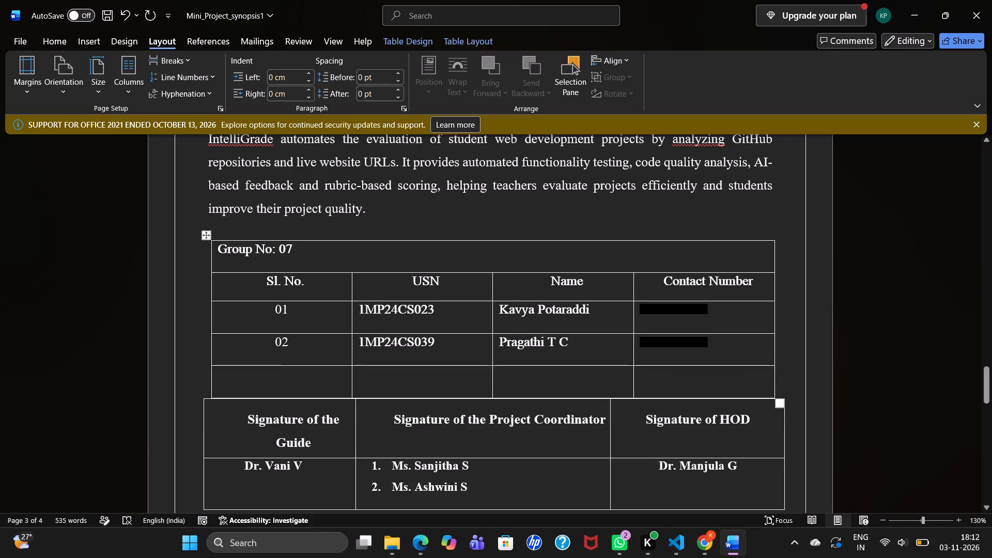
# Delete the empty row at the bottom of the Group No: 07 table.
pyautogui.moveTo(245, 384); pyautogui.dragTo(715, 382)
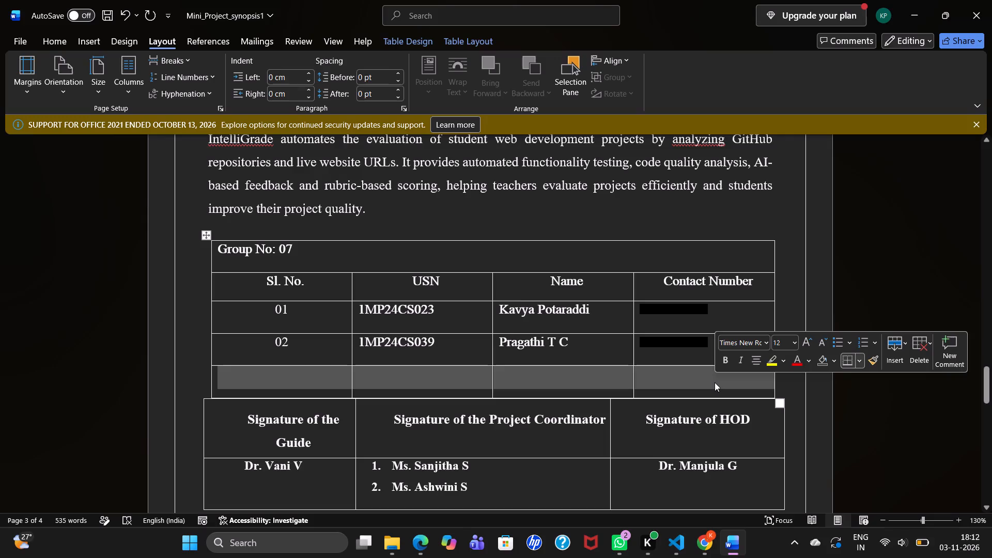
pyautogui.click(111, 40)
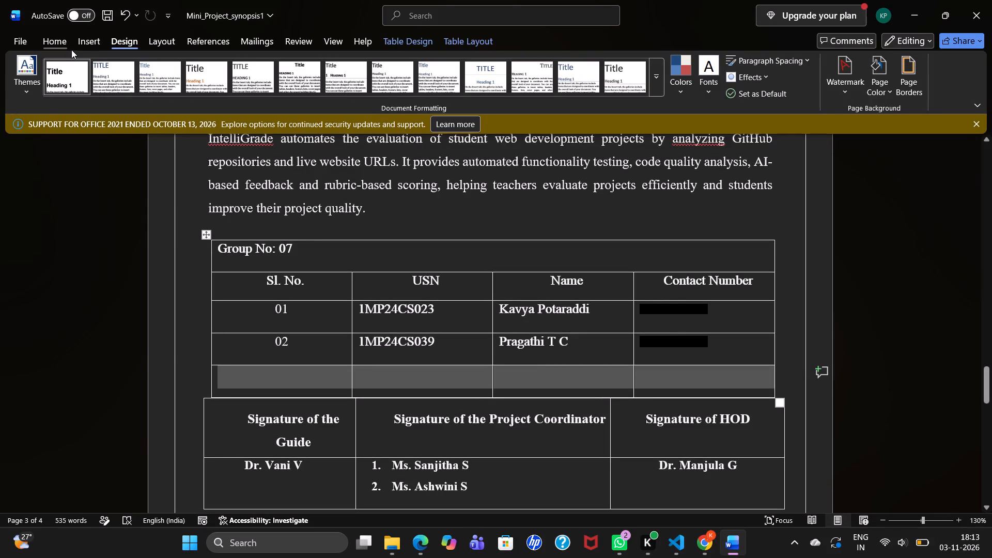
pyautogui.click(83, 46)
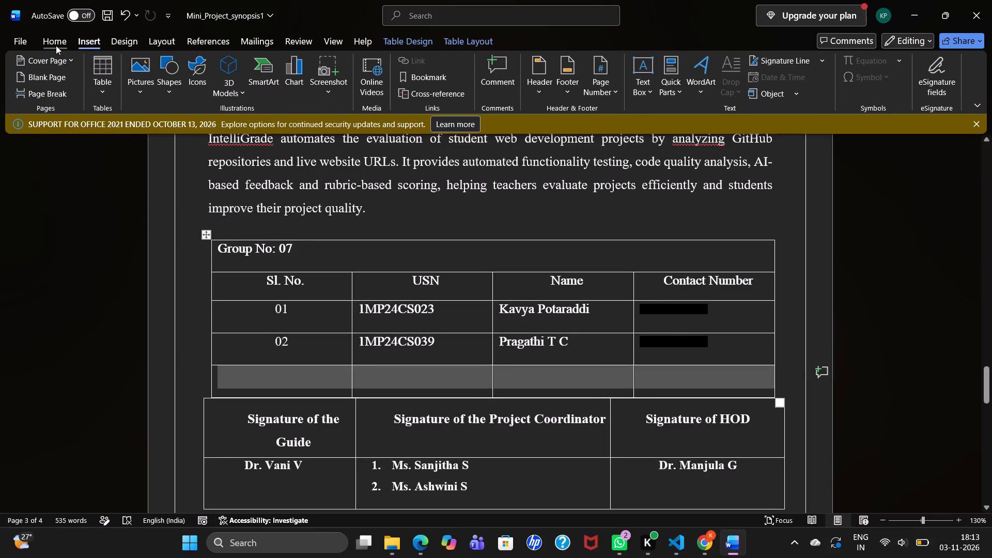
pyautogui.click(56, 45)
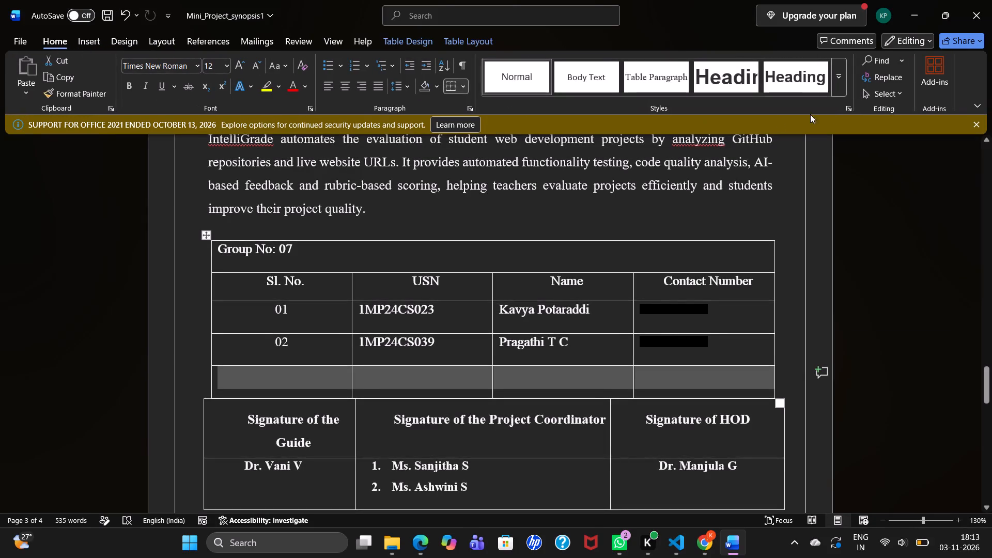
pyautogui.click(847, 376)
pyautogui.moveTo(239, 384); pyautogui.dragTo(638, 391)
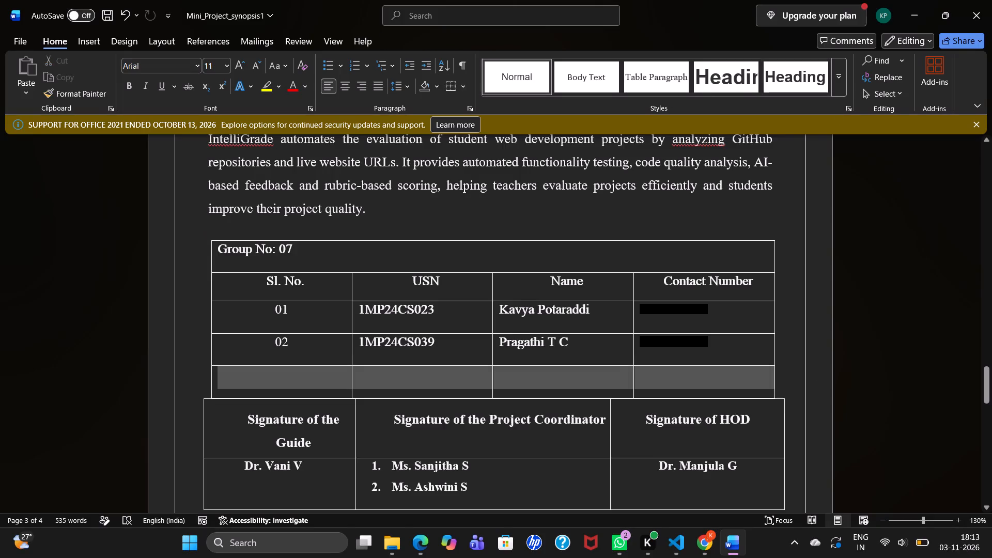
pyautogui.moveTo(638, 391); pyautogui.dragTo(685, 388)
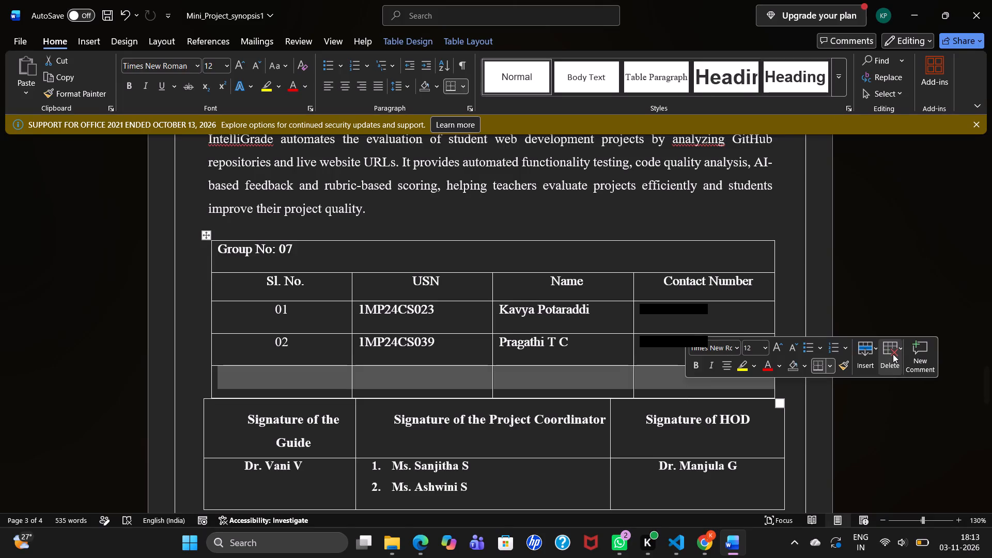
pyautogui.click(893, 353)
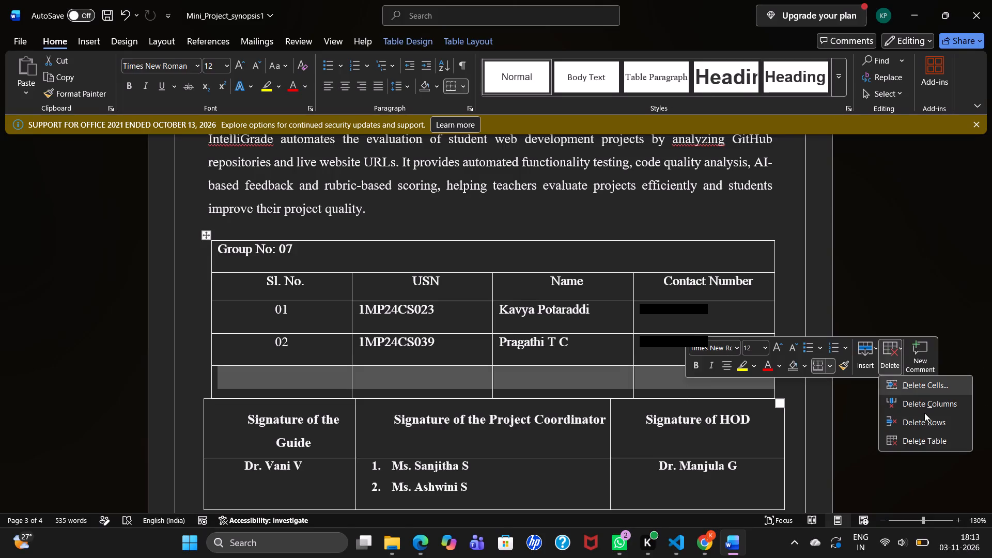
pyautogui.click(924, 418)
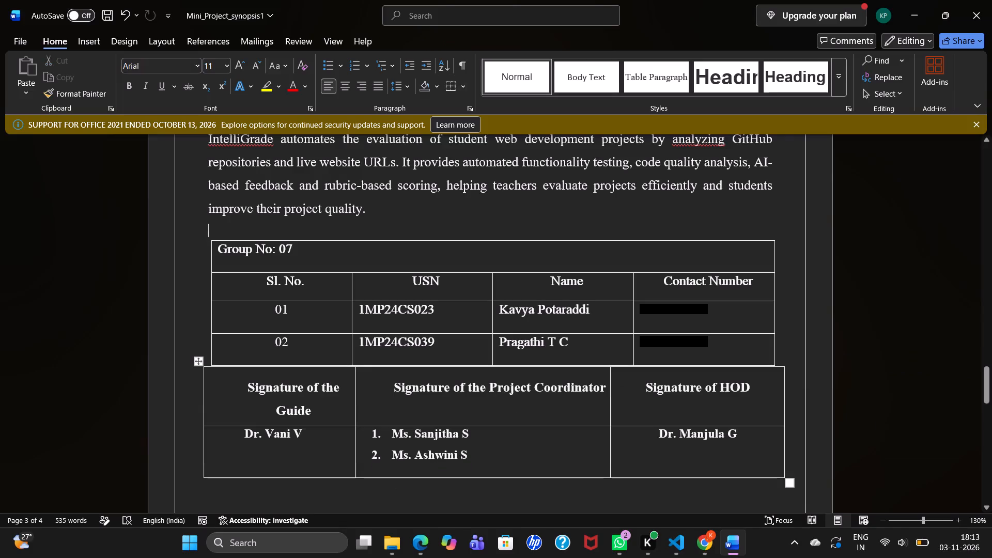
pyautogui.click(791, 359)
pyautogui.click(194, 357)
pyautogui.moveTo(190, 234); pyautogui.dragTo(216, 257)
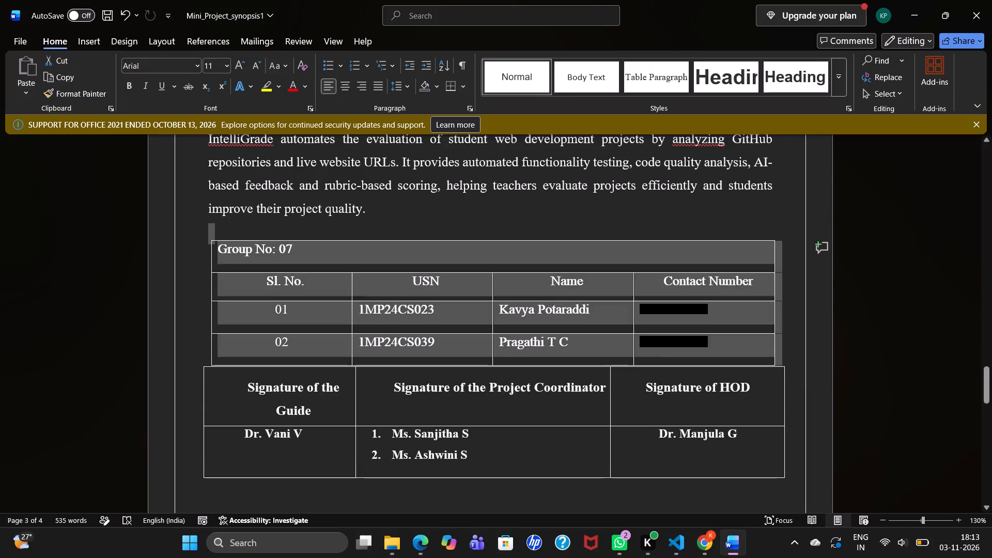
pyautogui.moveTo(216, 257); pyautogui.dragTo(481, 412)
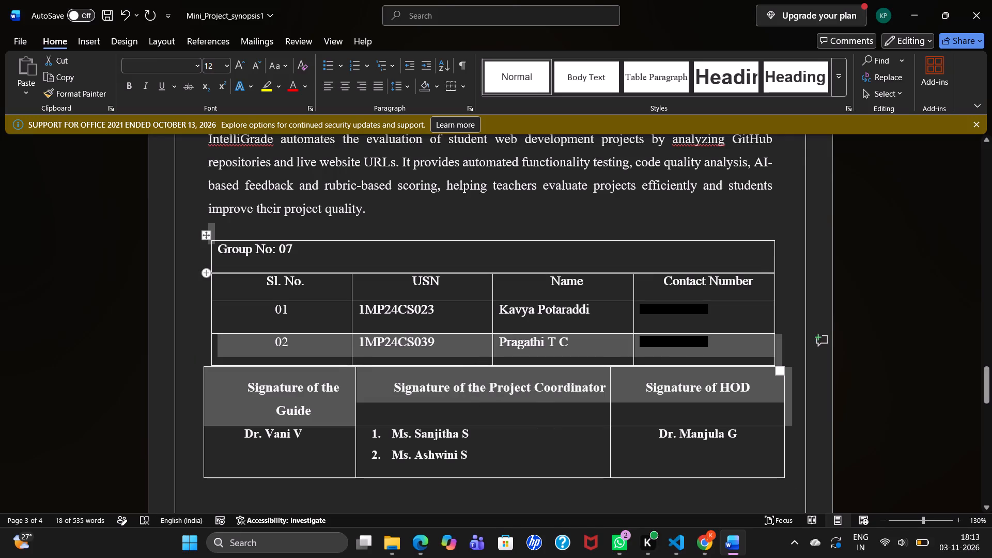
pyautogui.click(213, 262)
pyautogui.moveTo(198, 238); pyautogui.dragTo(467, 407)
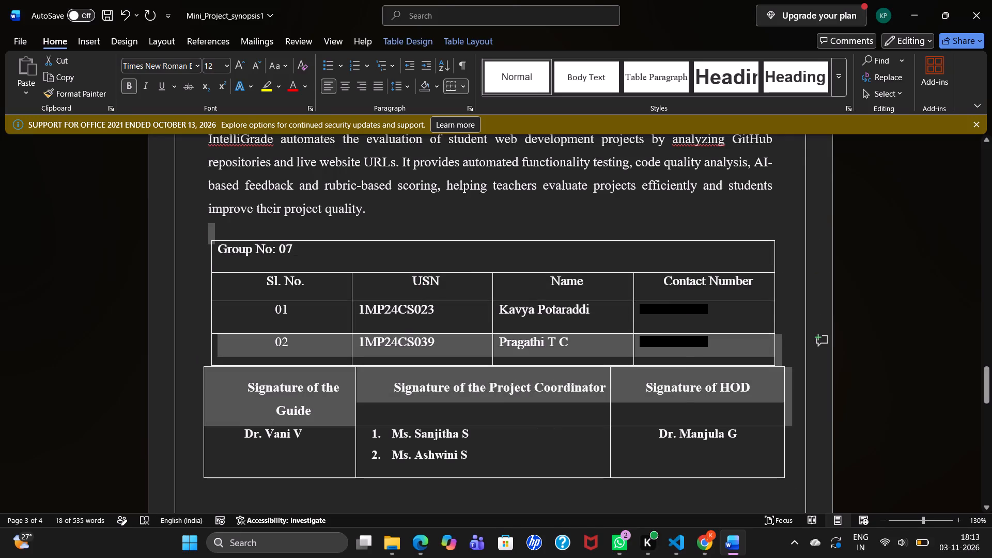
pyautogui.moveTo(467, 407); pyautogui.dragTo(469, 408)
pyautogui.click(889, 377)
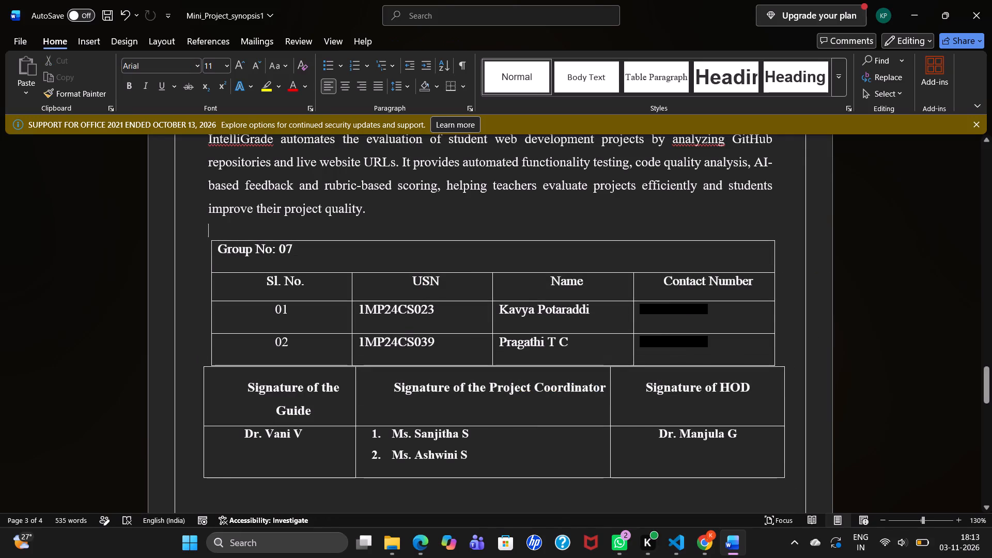
# Add an empty row below row 02 of the Group No: 07 table to separate it from the signature table.
pyautogui.click(784, 353)
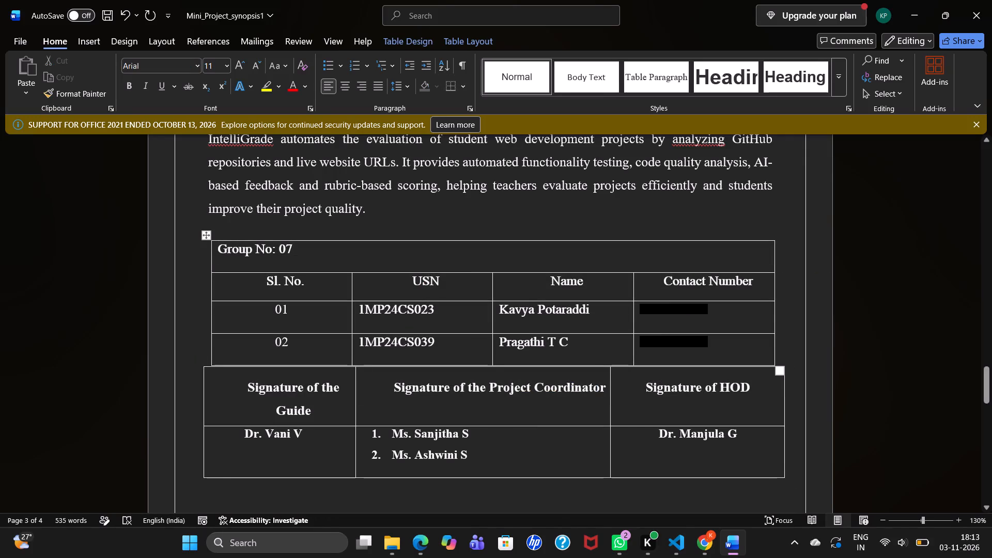
pyautogui.press('Return')
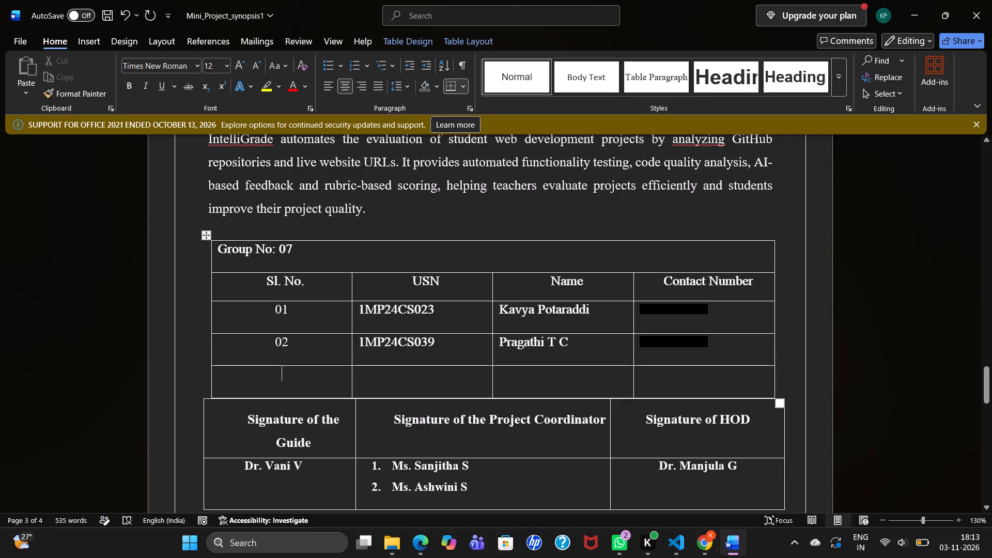
# Shrink the overall height of the Group No: 07 table so that its rows become more compact.
pyautogui.moveTo(782, 402); pyautogui.dragTo(777, 374)
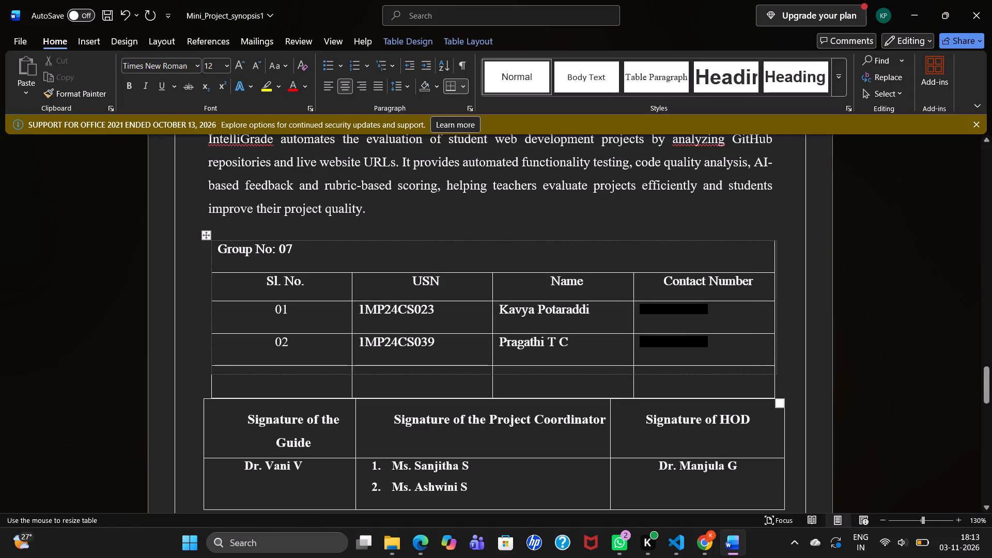
pyautogui.moveTo(777, 374); pyautogui.dragTo(775, 368)
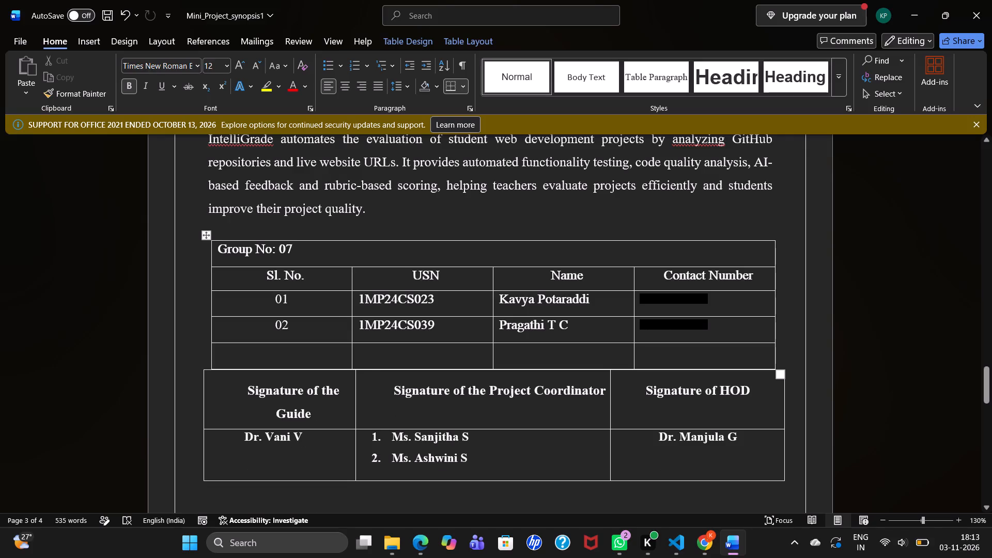
pyautogui.click(753, 435)
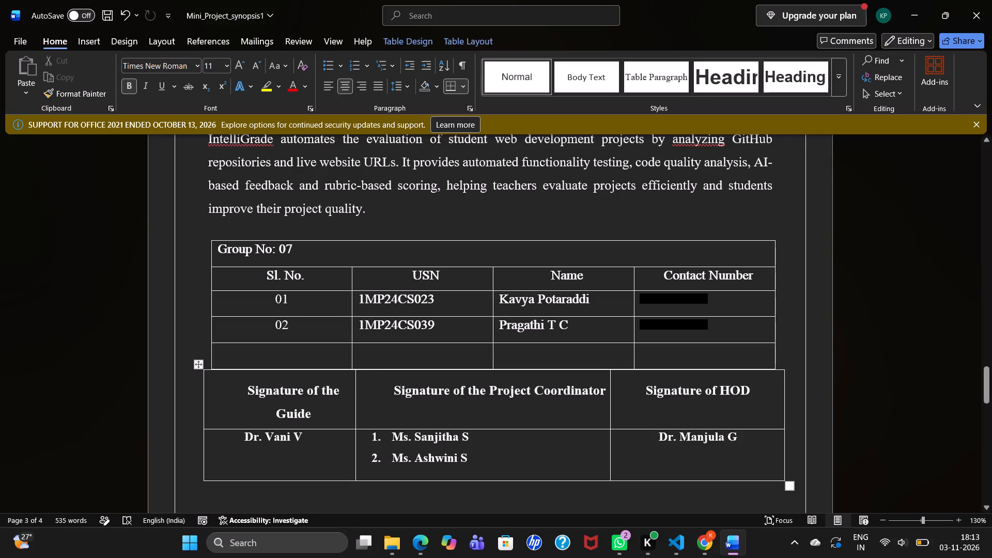
# Undo the recent table, spacing and bullet edits back to before the "Visualization: Chart.js." bullet was deleted.
pyautogui.hotkey('ctrl', 'z')
pyautogui.hotkey('ctrl', 'z')
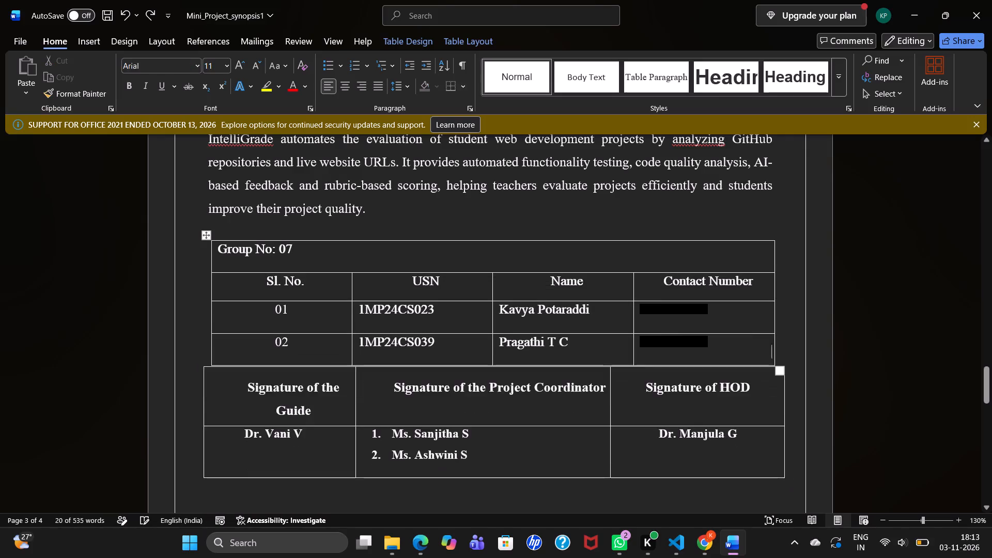
pyautogui.hotkey('ctrl', 'z')
pyautogui.hotkey('ctrl', 'z')
pyautogui.hotkey('ctrl', 'z')
pyautogui.hotkey('ctrl', 'z')
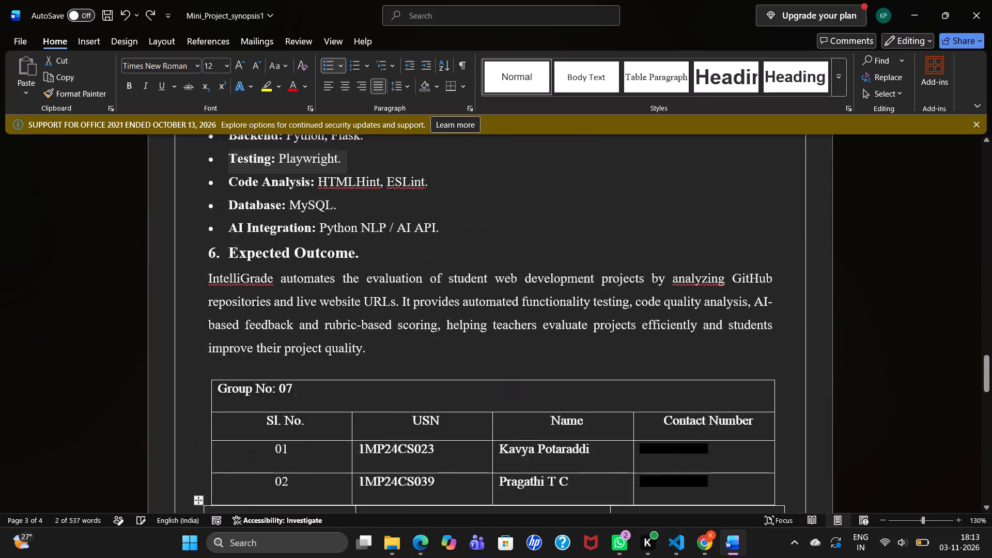
pyautogui.press('z')
pyautogui.hotkey('ctrl', 'z')
pyautogui.hotkey('ctrl', 'z')
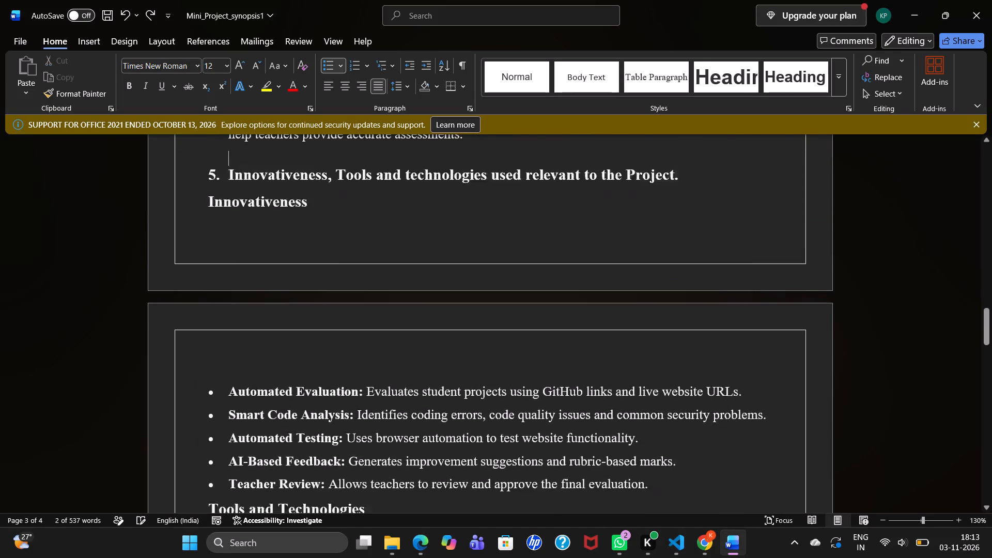
pyautogui.hotkey('ctrl', 'z')
pyautogui.hotkey('ctrl', 'z')
pyautogui.hotkey('ctrl', 'z')
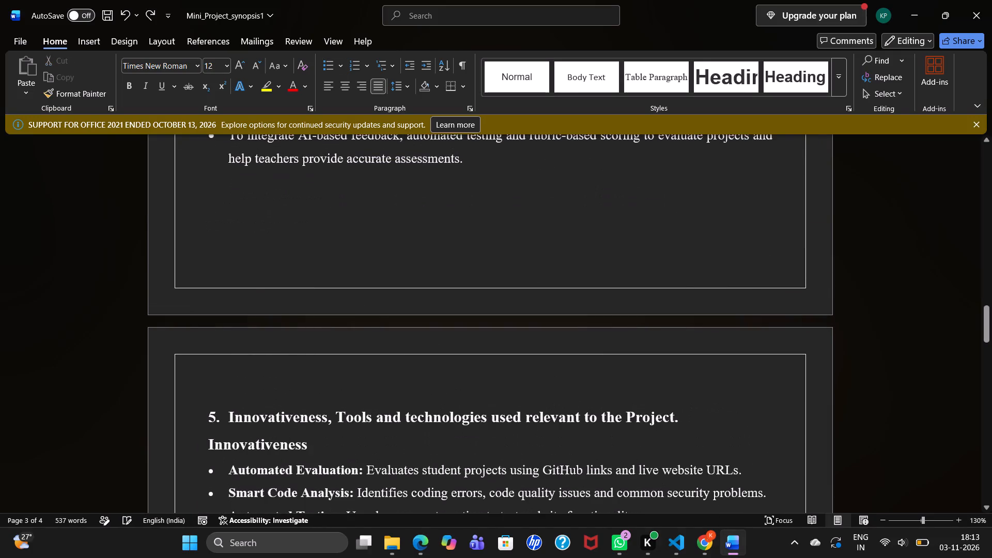
pyautogui.hotkey('ctrl', 'z')
pyautogui.hotkey('ctrl', 'z')
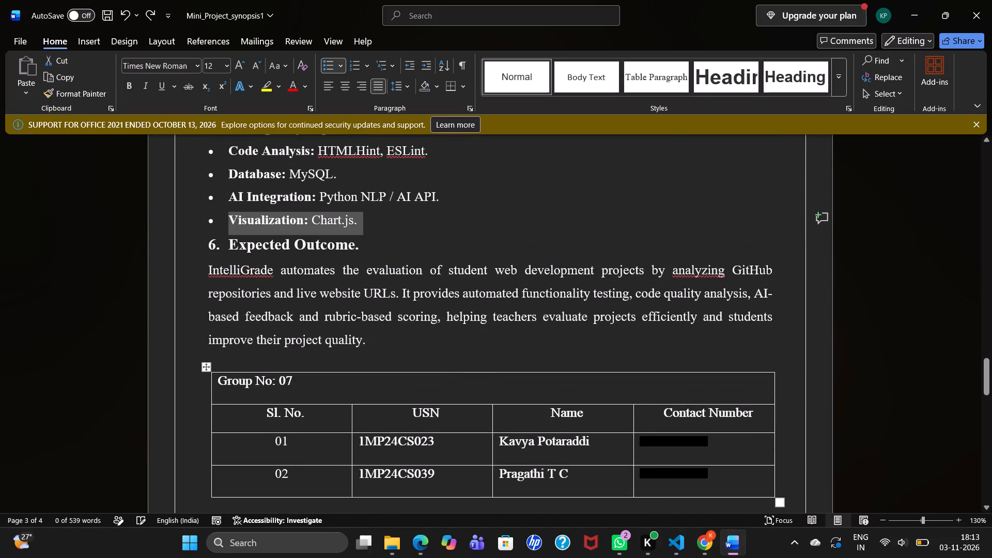
# Delete the "Visualization: Chart.js." and "Testing: Playwright." bullets from the Tools and Technologies list.
pyautogui.scroll(1, 571, 456)
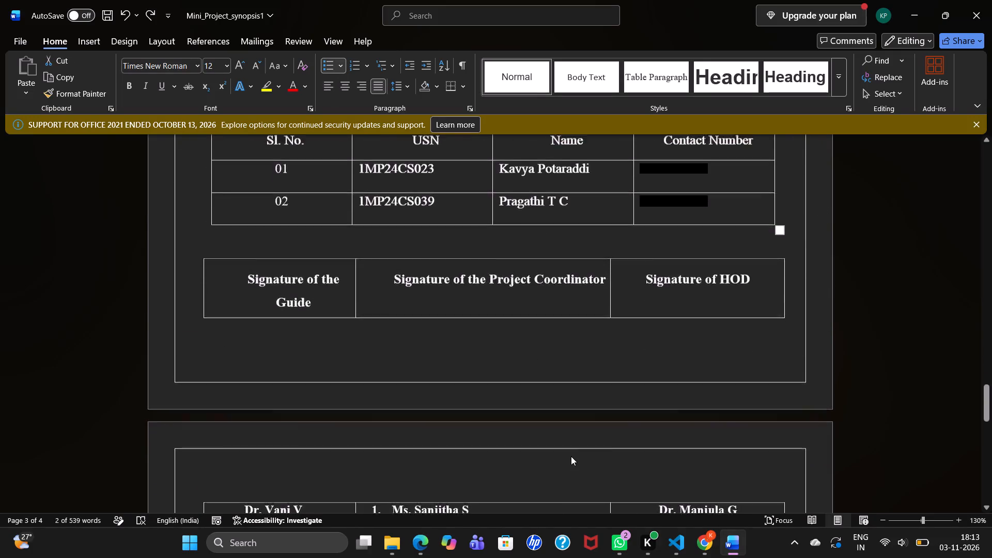
pyautogui.scroll(1, 571, 456)
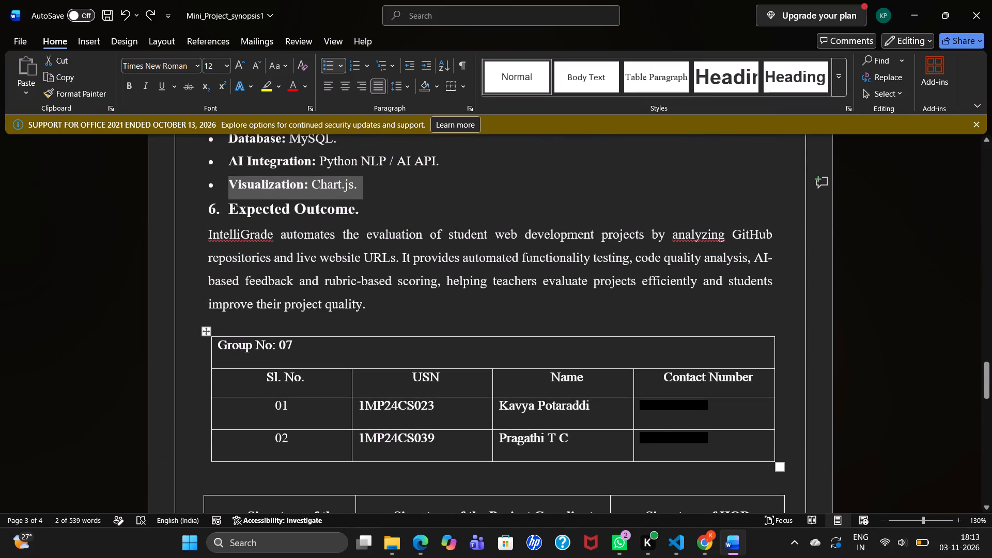
pyautogui.press('BackSpace')
pyautogui.scroll(1, 375, 174)
pyautogui.moveTo(350, 167); pyautogui.dragTo(228, 168)
pyautogui.press('BackSpace')
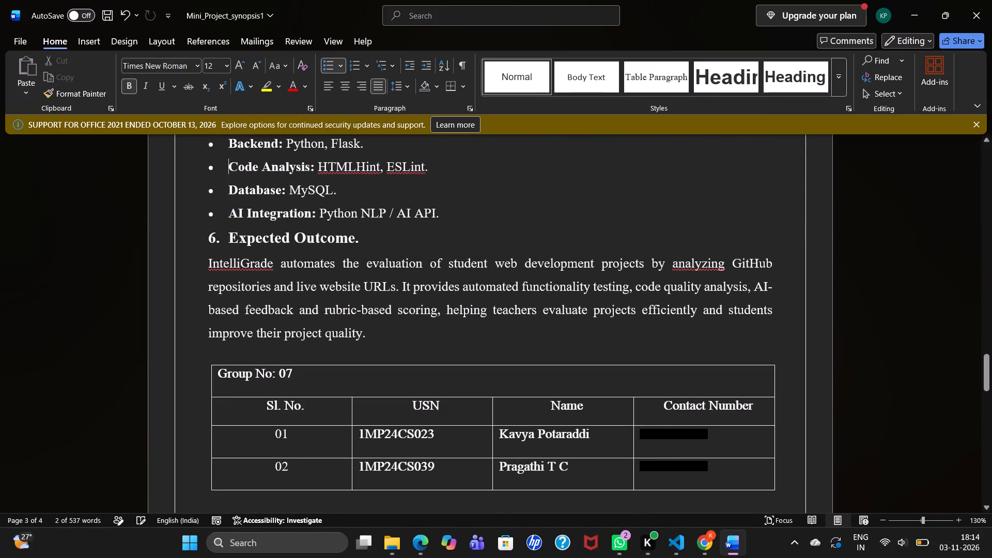
pyautogui.scroll(-2, 320, 316)
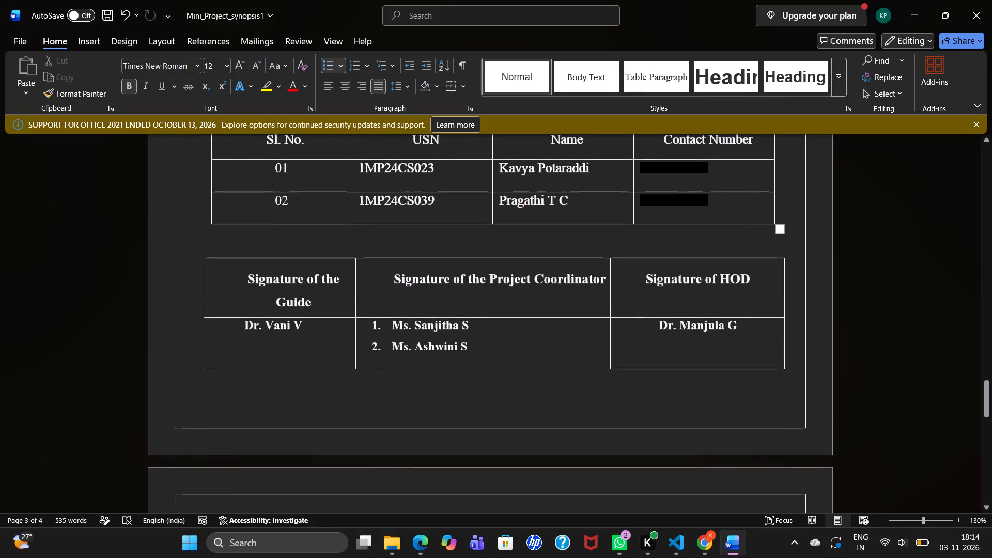
# Save a copy of the synopsis in the Downloads folder as a PDF named Mini_Project_synopsis2.
pyautogui.scroll(5, 320, 316)
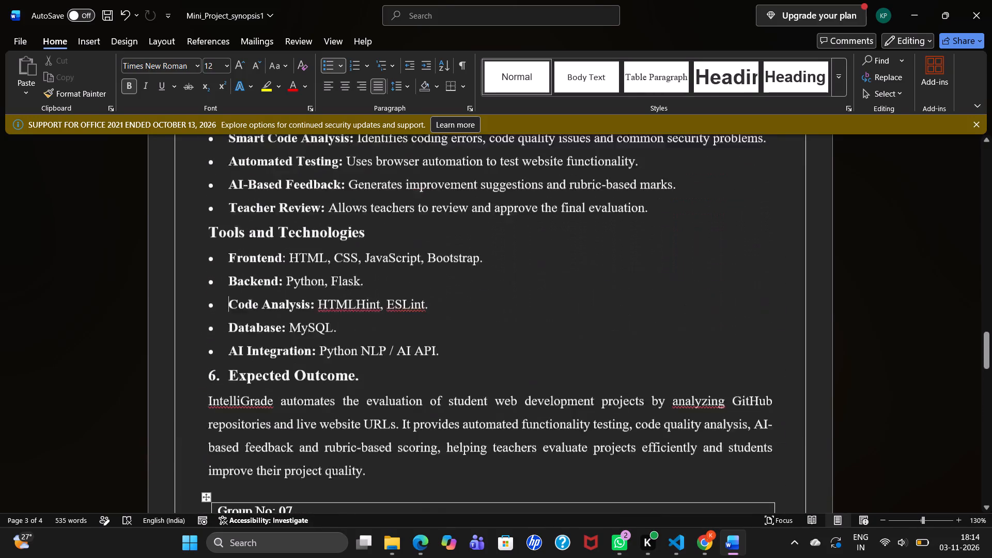
pyautogui.scroll(10, 320, 316)
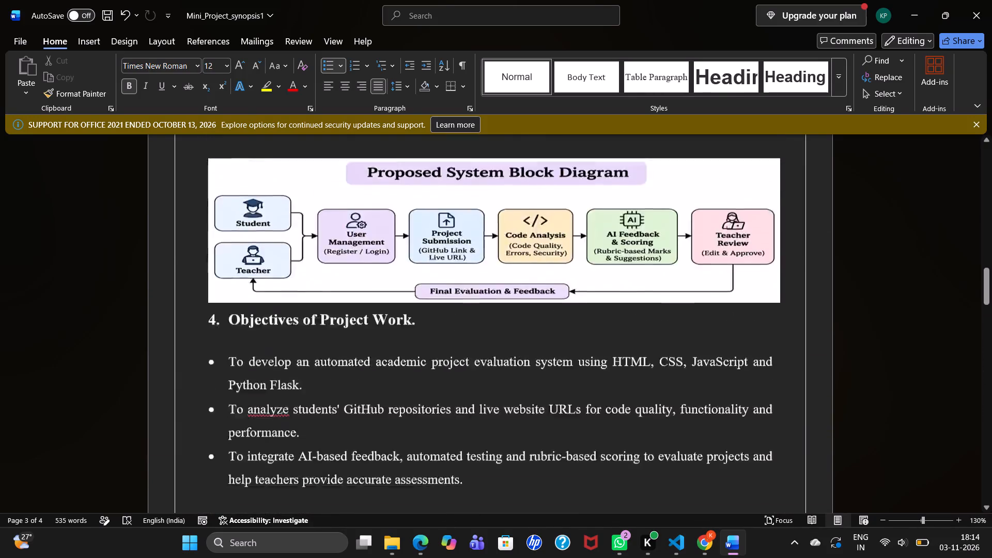
pyautogui.scroll(6, 320, 316)
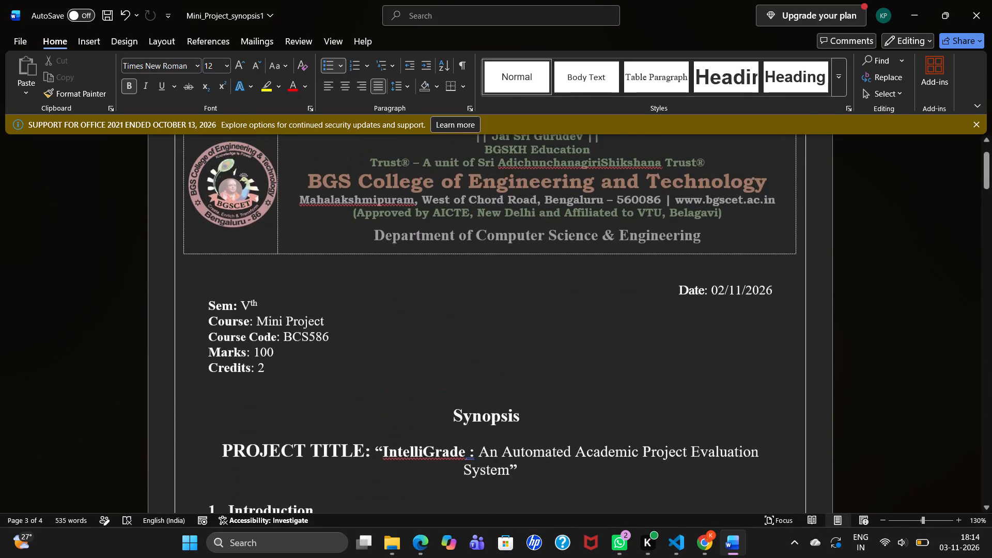
pyautogui.click(27, 35)
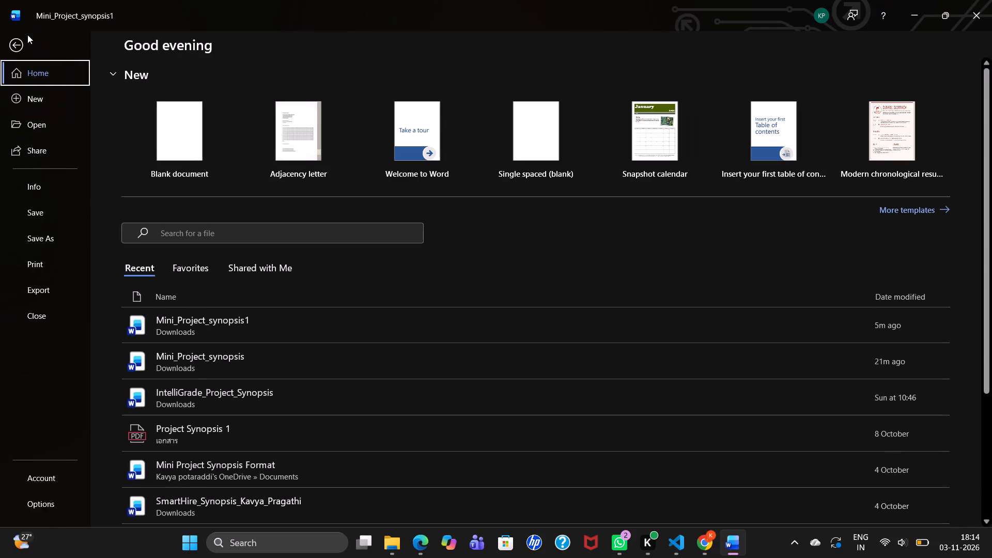
pyautogui.click(36, 244)
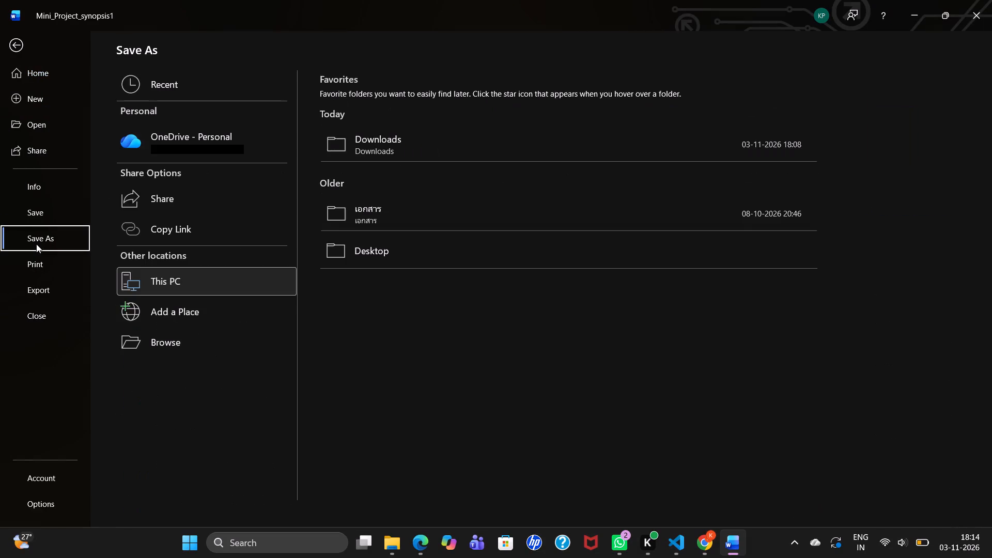
pyautogui.click(396, 131)
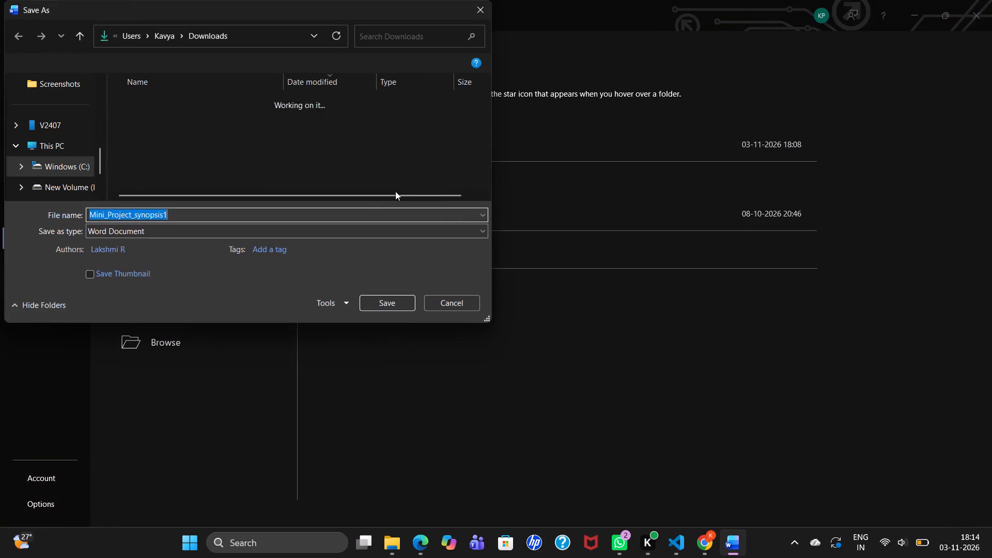
pyautogui.click(216, 211)
pyautogui.press('BackSpace')
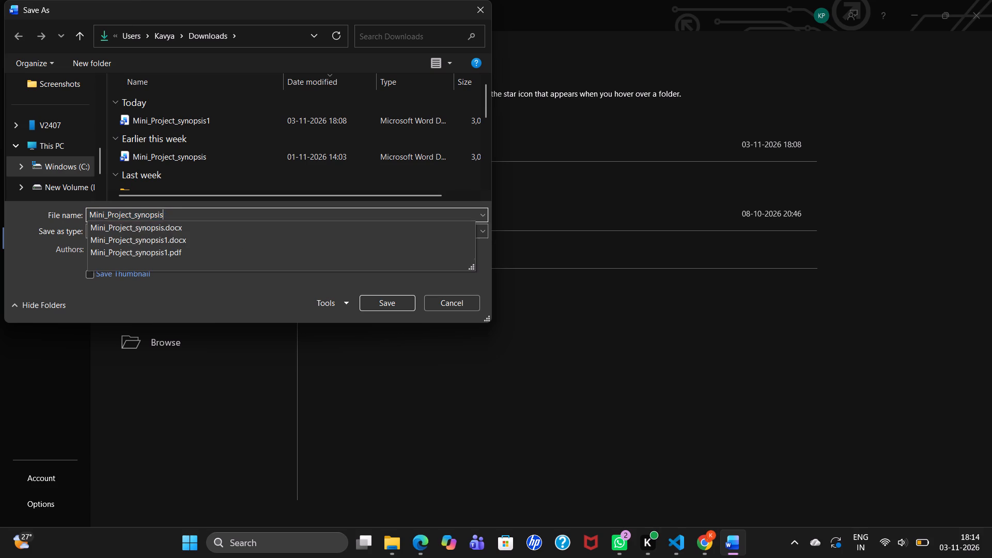
pyautogui.press('2')
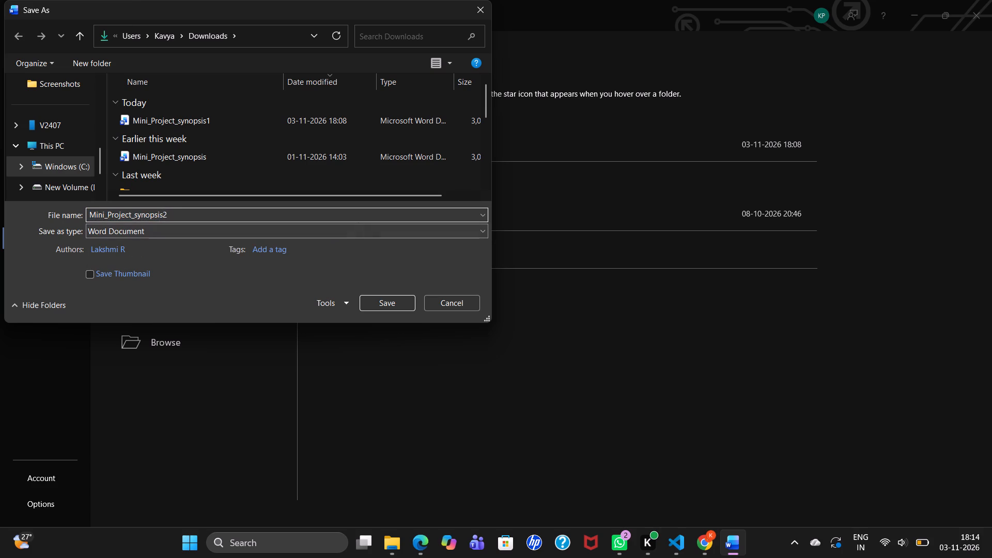
pyautogui.click(358, 227)
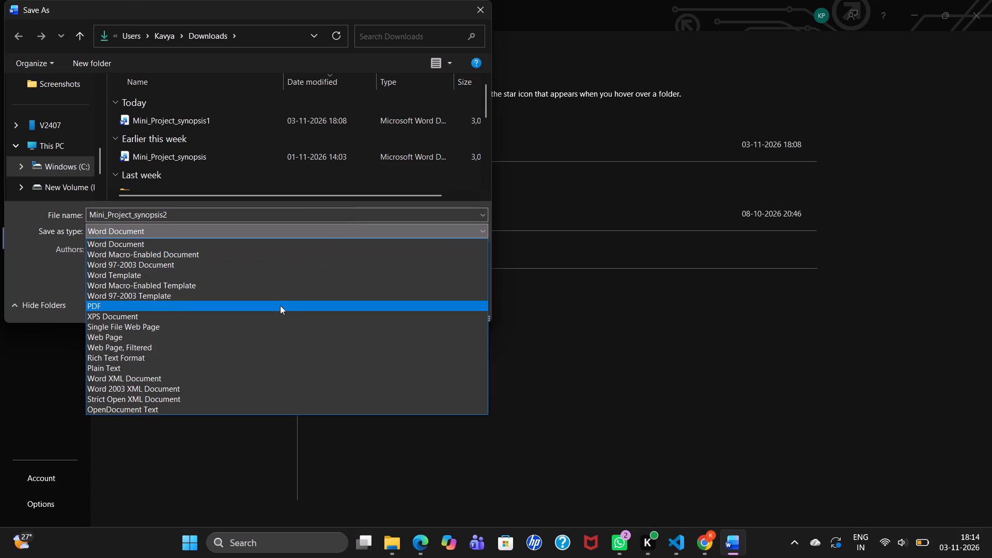
pyautogui.click(280, 305)
pyautogui.click(382, 331)
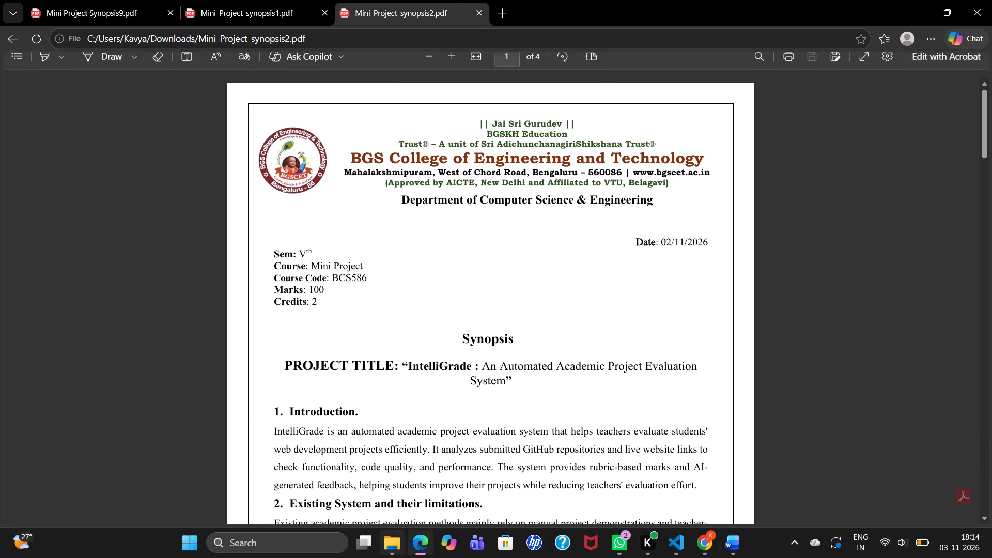
# Review every page of Mini_Project_synopsis2.pdf, checking section content, page breaks, the group and signature tables, and the last page.
pyautogui.scroll(-4, 406, 444)
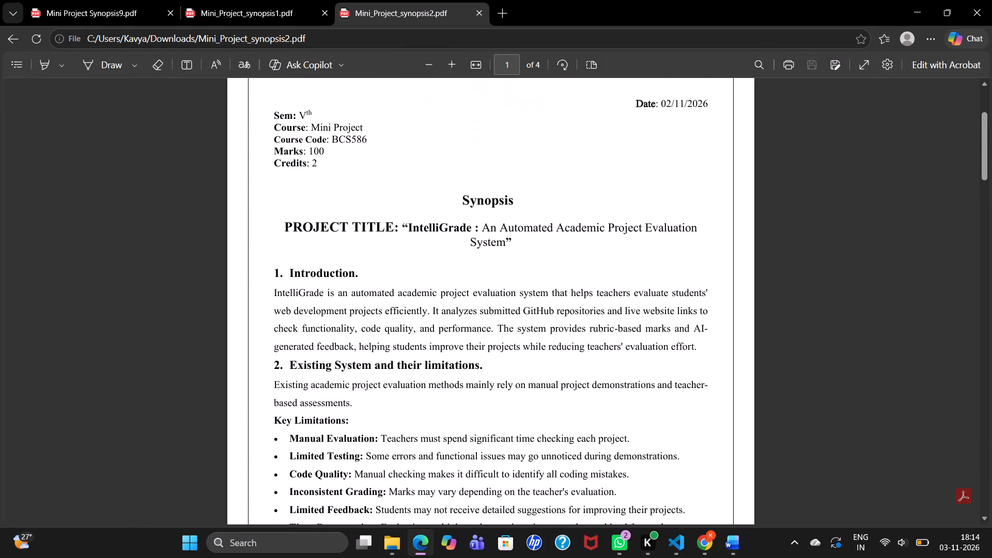
pyautogui.scroll(-7, 406, 444)
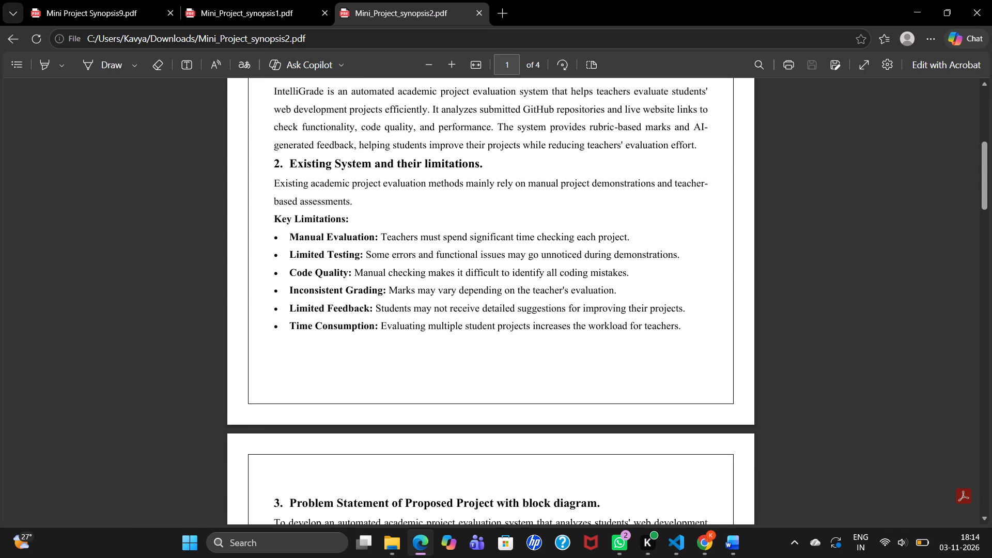
pyautogui.scroll(-8, 406, 444)
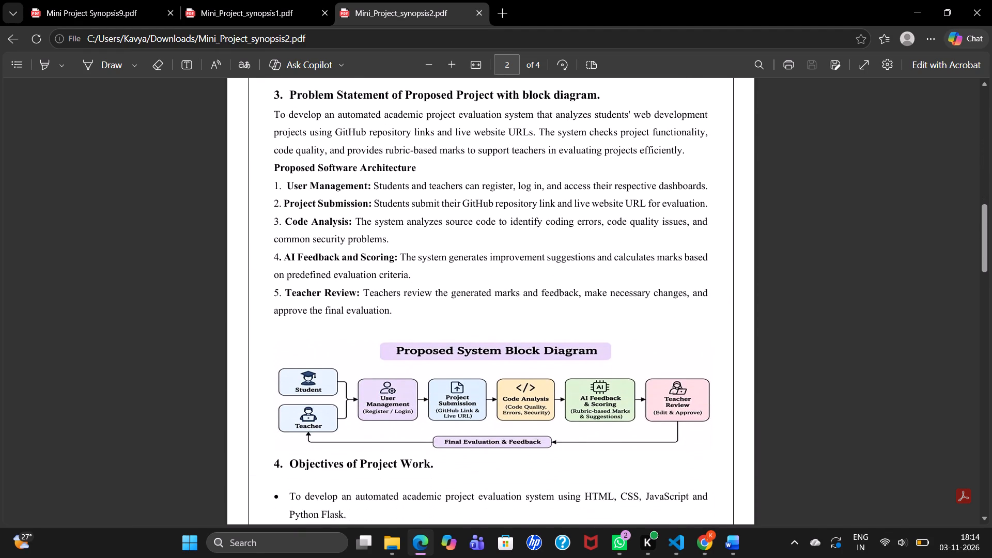
pyautogui.scroll(-1, 406, 444)
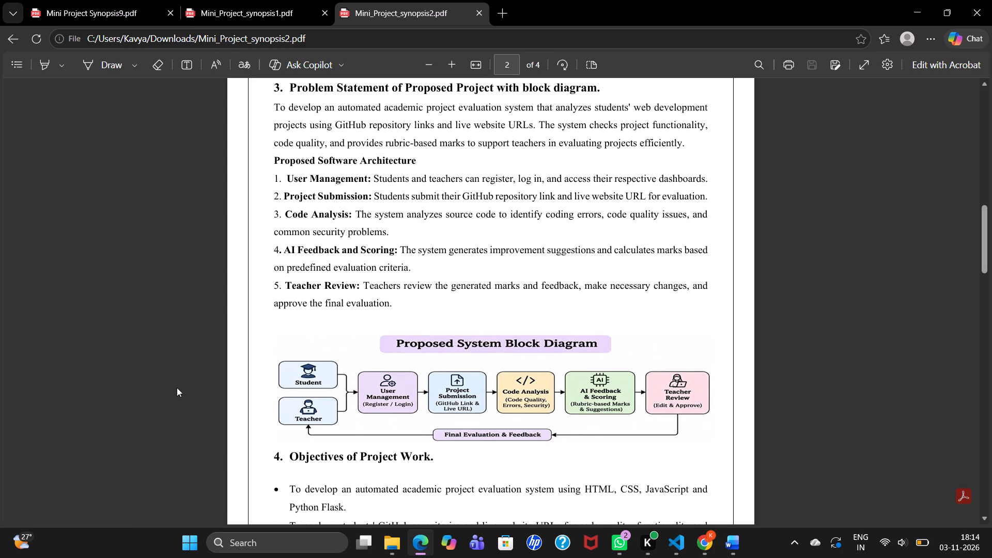
pyautogui.scroll(-1, 225, 432)
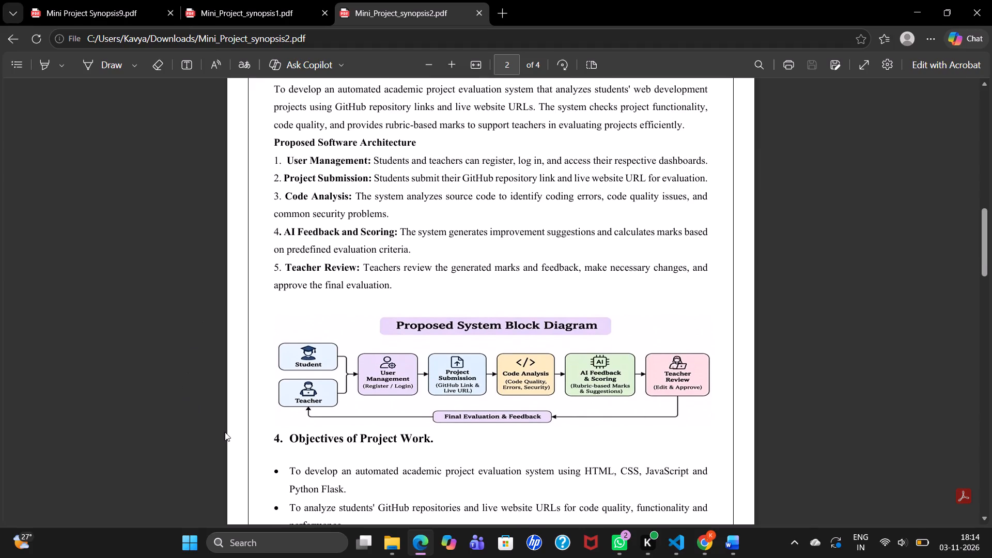
pyautogui.scroll(-3, 225, 432)
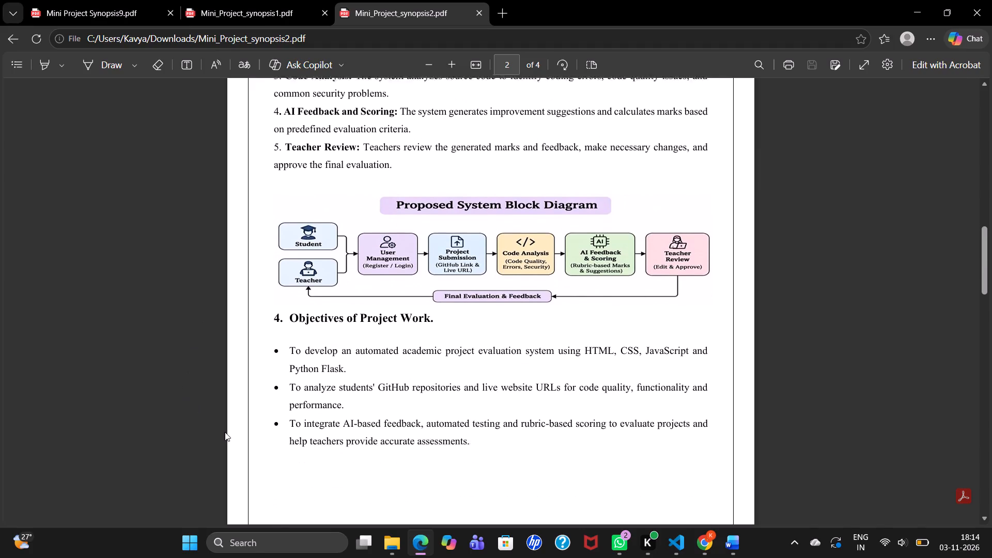
pyautogui.scroll(-6, 225, 432)
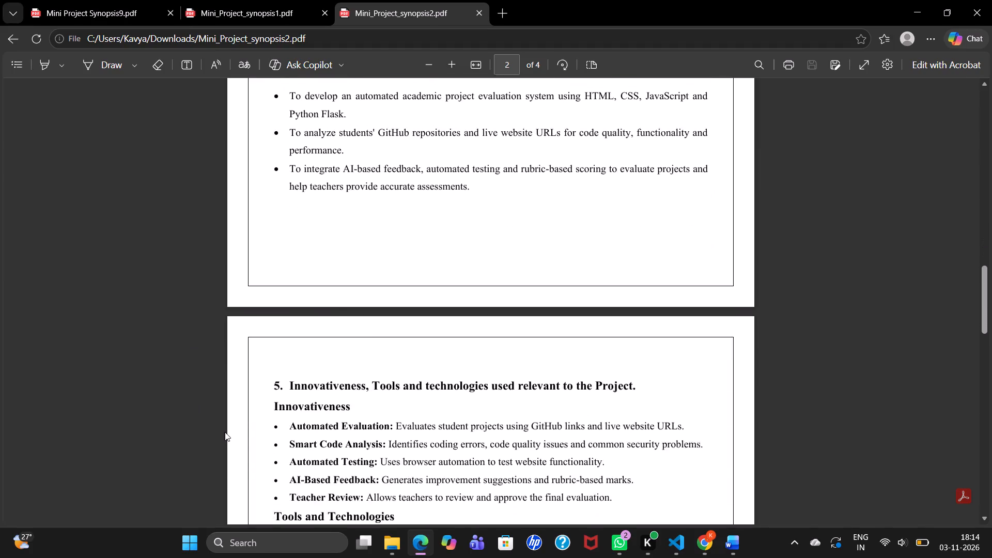
pyautogui.scroll(-5, 225, 432)
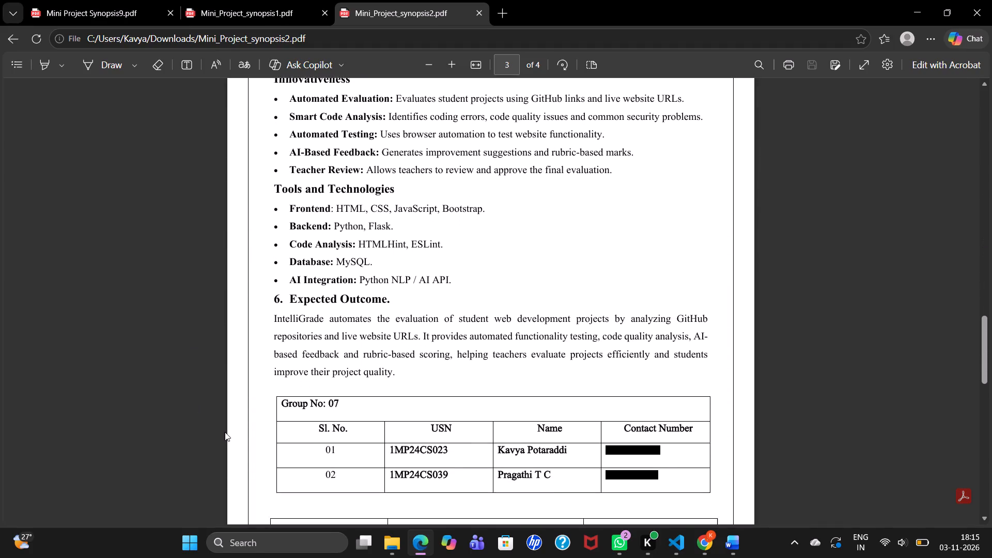
pyautogui.scroll(-3, 225, 432)
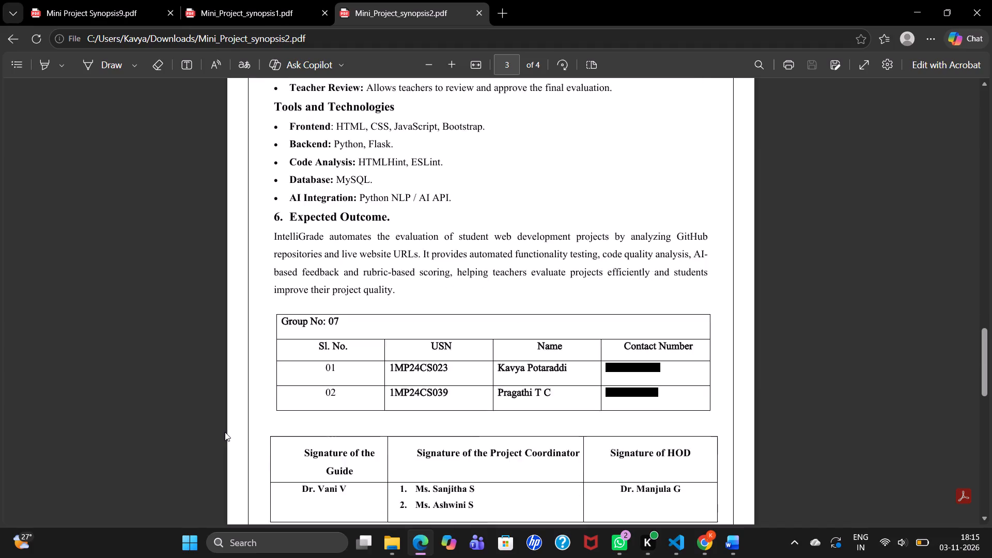
pyautogui.scroll(-6, 225, 432)
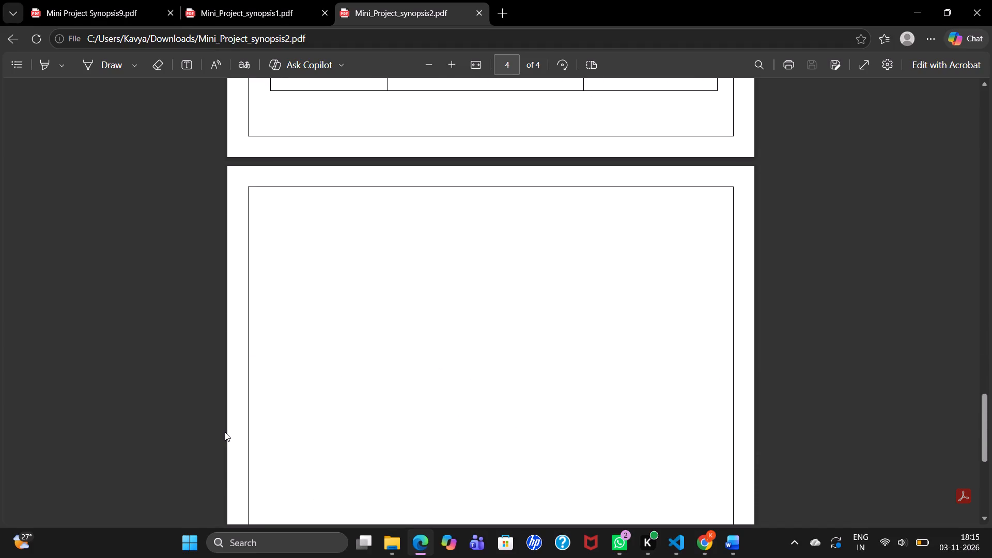
pyautogui.scroll(-7, 225, 432)
pyautogui.scroll(9, 225, 432)
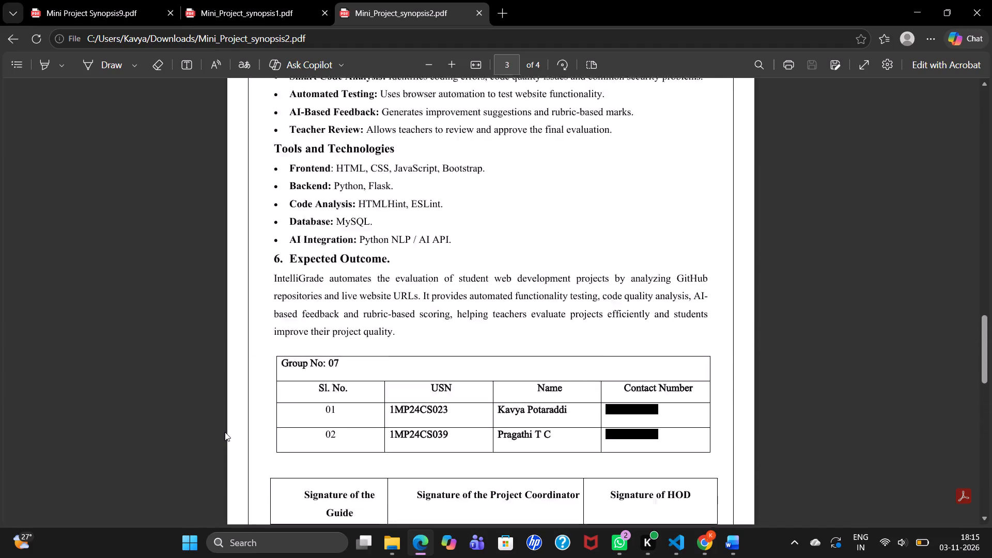
pyautogui.scroll(7, 225, 432)
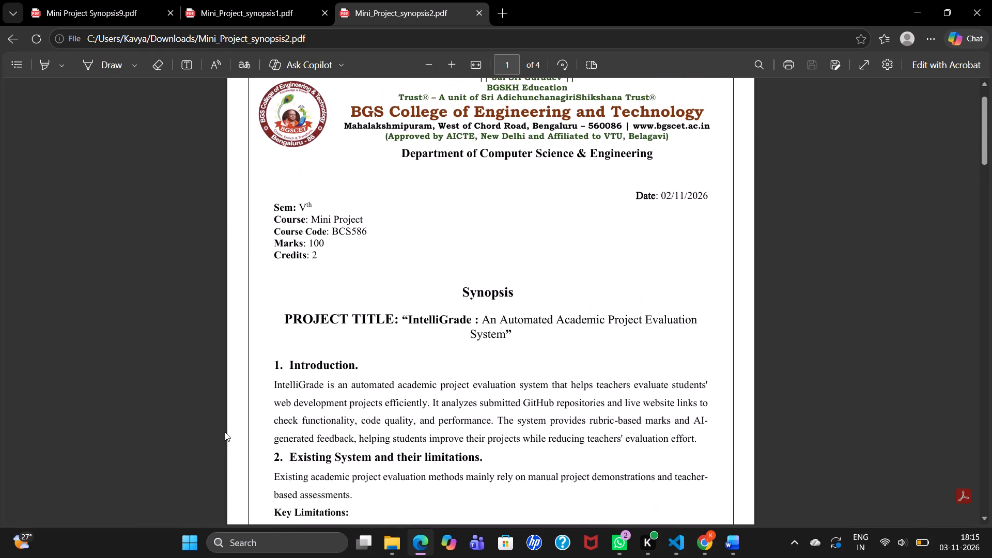
pyautogui.click(161, 242)
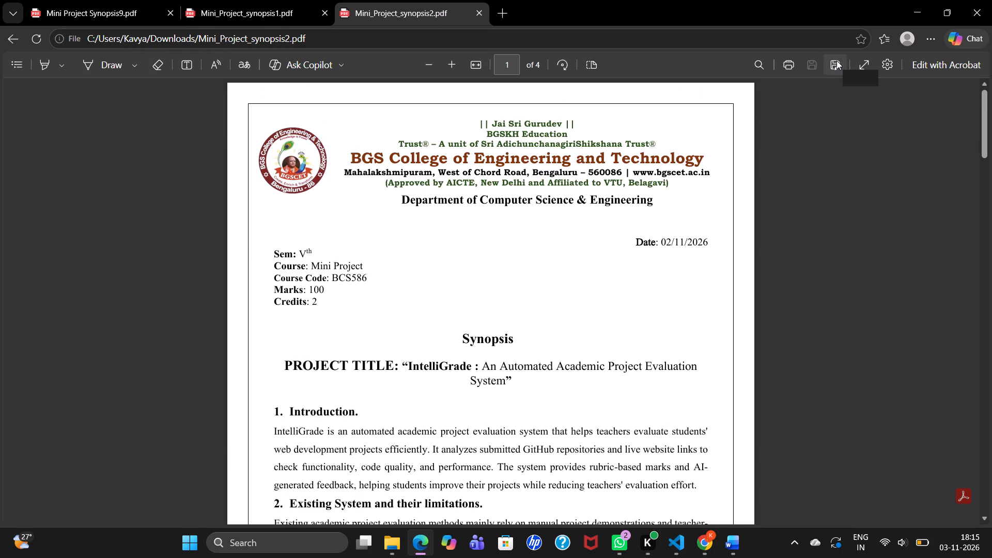
# Print only pages 1-3 of the synopsis to PDF in Downloads, replacing the existing Mini_Project_synopsis2 file.
pyautogui.click(793, 64)
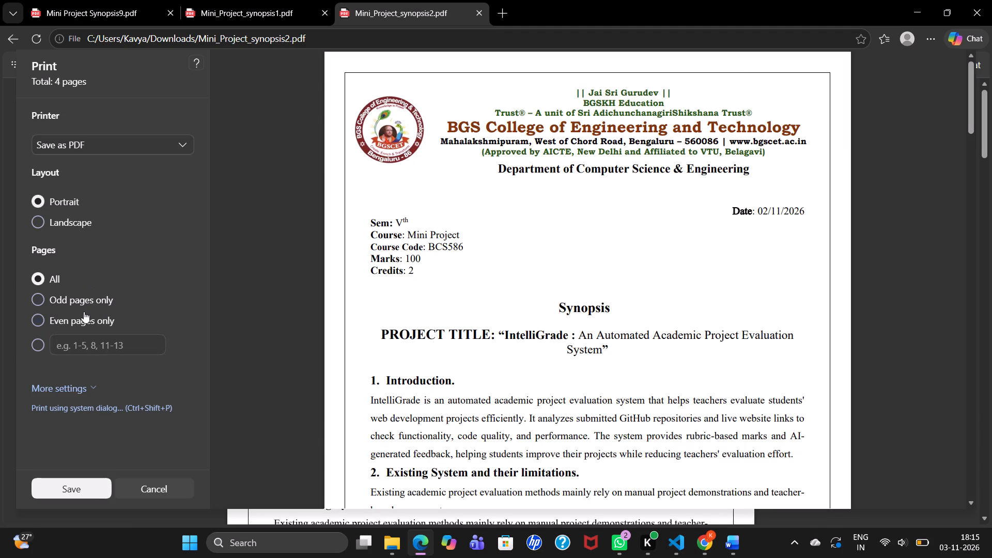
pyautogui.click(75, 340)
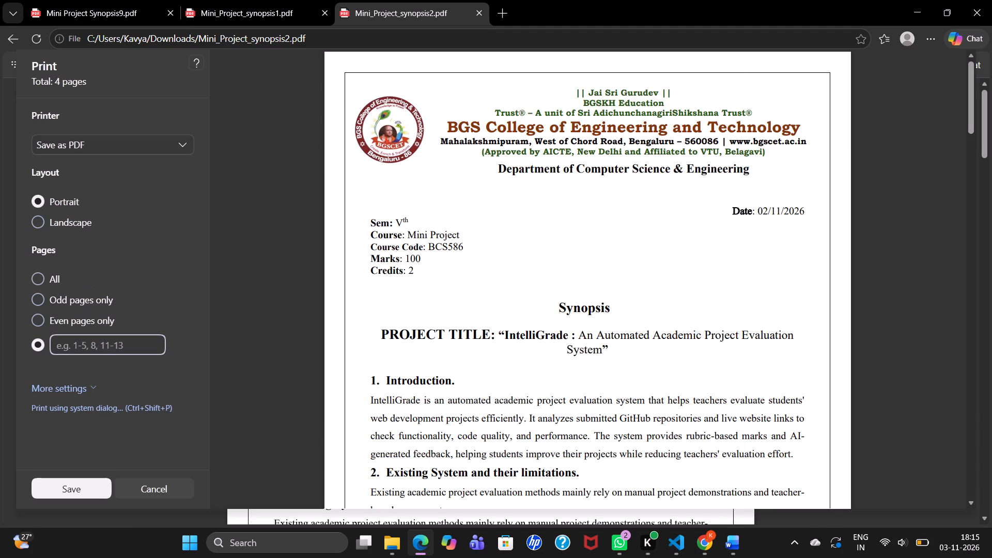
pyautogui.write('1-3')
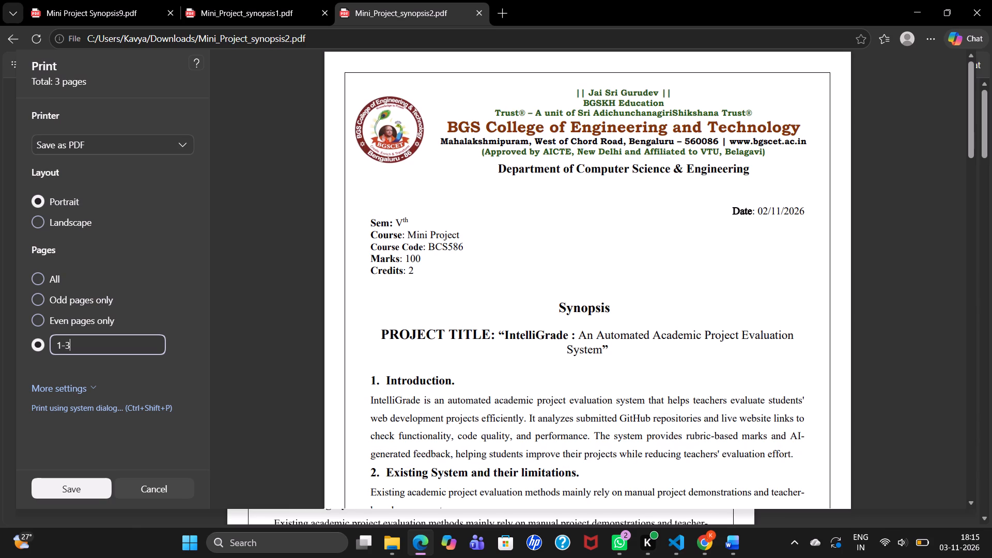
pyautogui.press('Return')
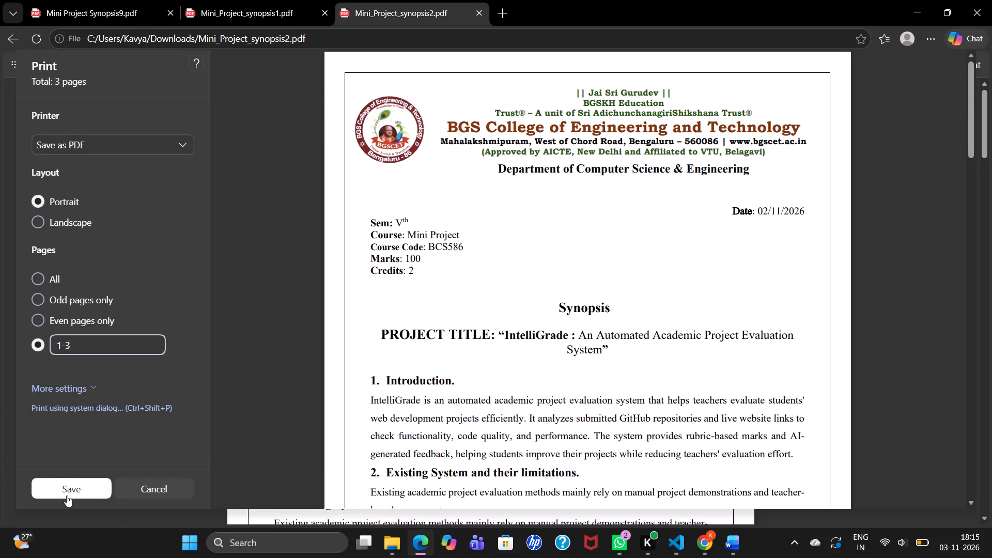
pyautogui.click(67, 495)
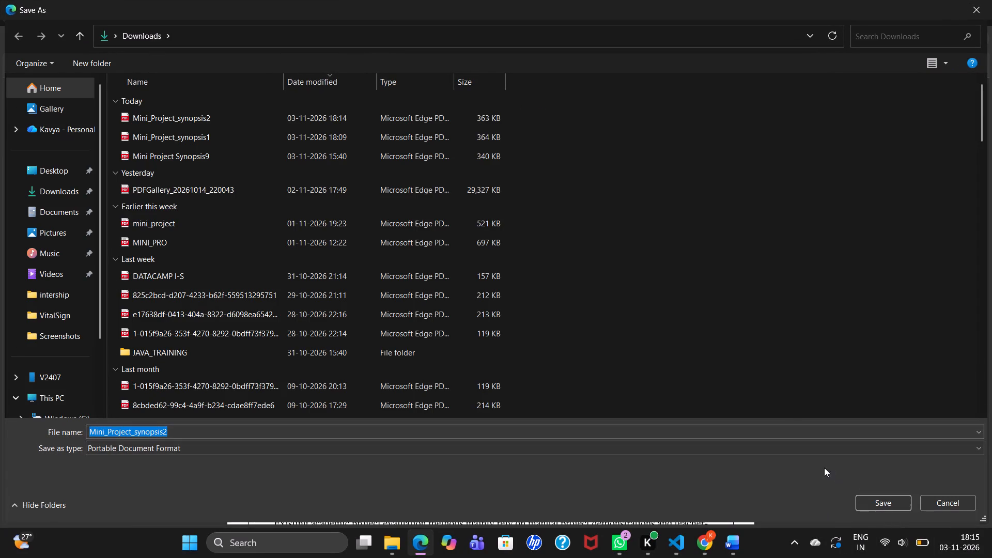
pyautogui.click(880, 504)
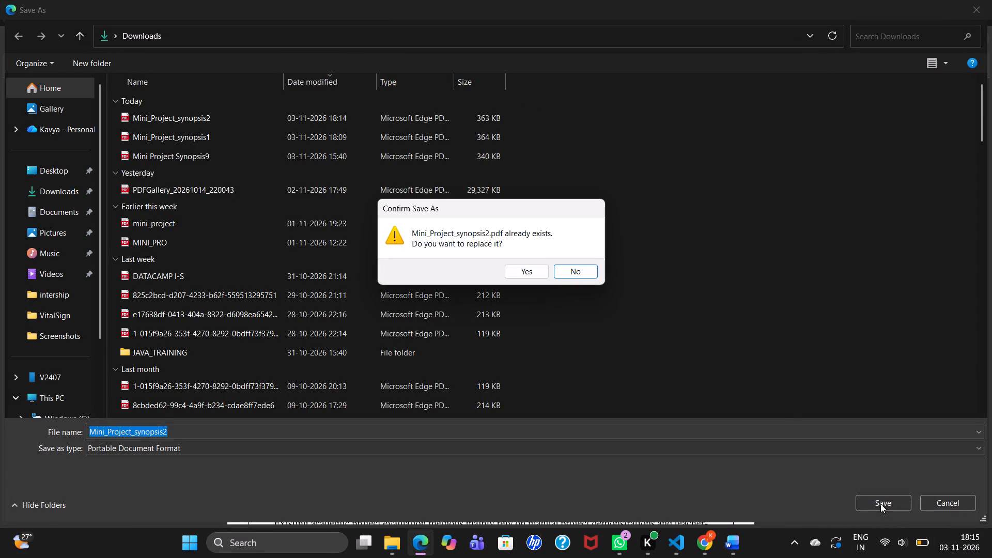
pyautogui.click(524, 268)
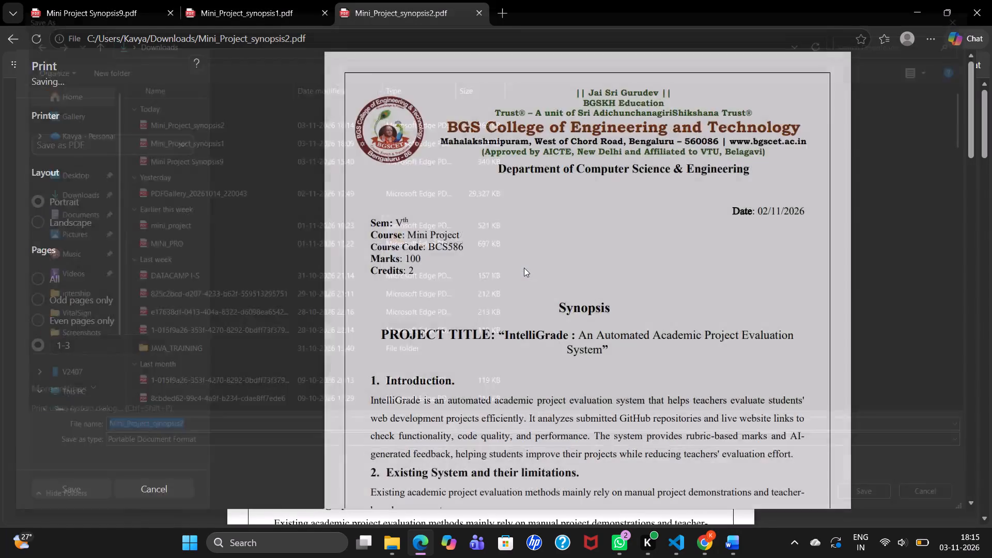
# Look through the open Mini_Project_synopsis2.pdf from first to last page to check whether the extra page is gone.
pyautogui.scroll(-9, 524, 268)
pyautogui.hscroll(9, 524, 268)
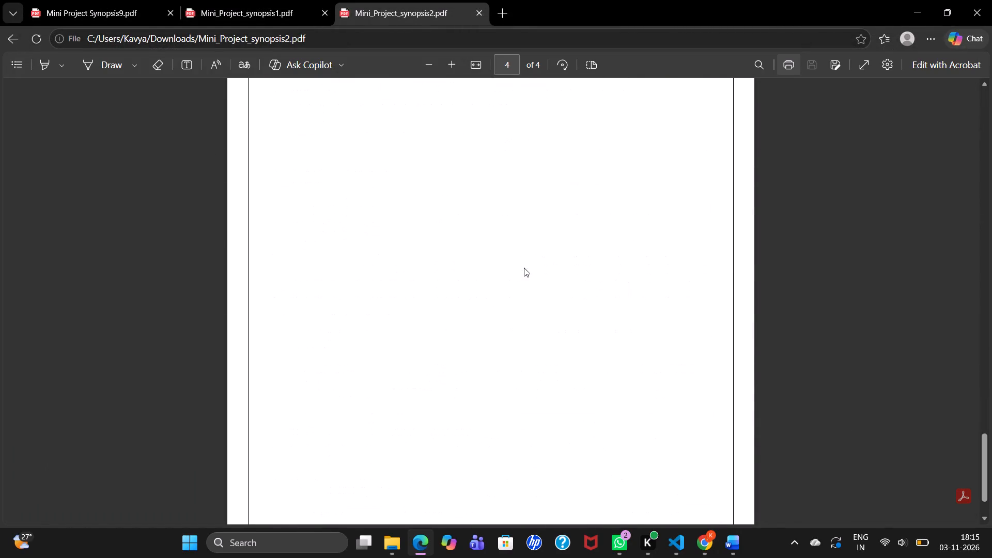
pyautogui.scroll(16, 524, 268)
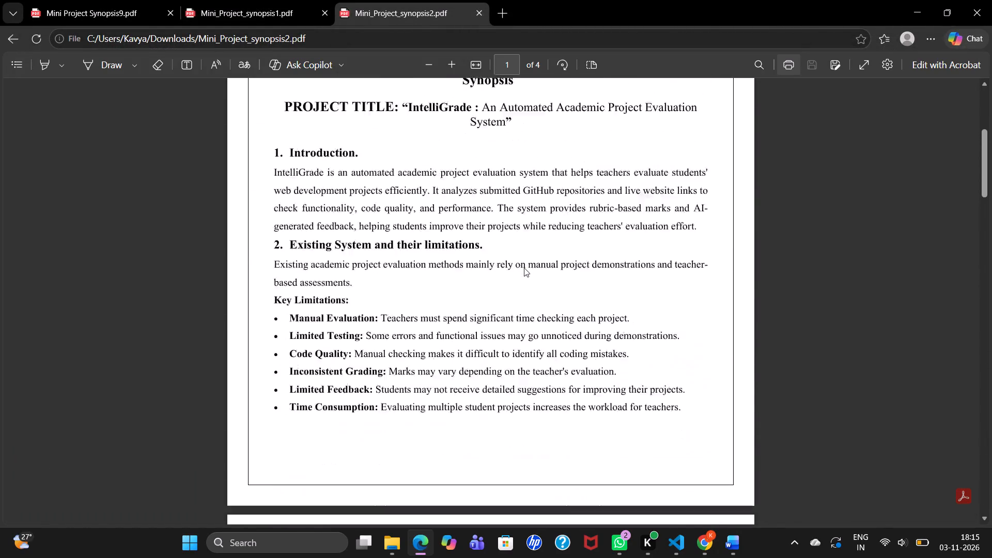
pyautogui.scroll(-17, 524, 268)
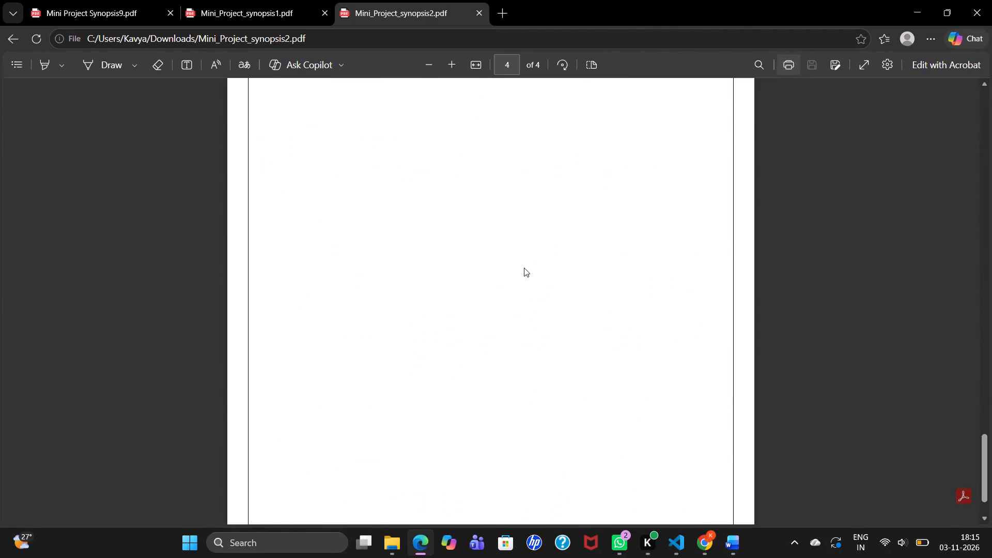
# Switch to File Explorer, reopen the Mini_Project_synopsis1 PDF from the refreshed Downloads folder, and examine the signature table across pages 3 and 4.
pyautogui.click(400, 556)
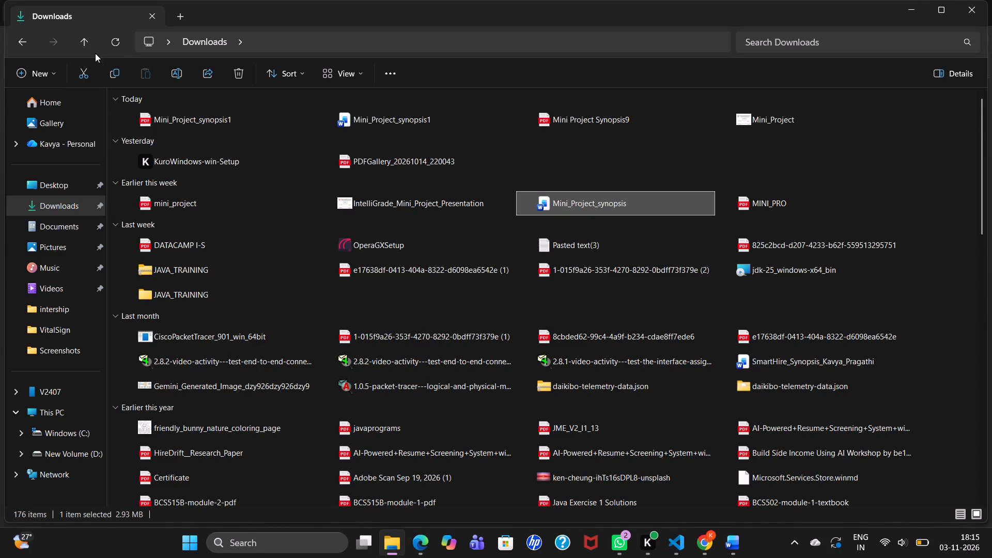
pyautogui.click(119, 43)
pyautogui.click(118, 41)
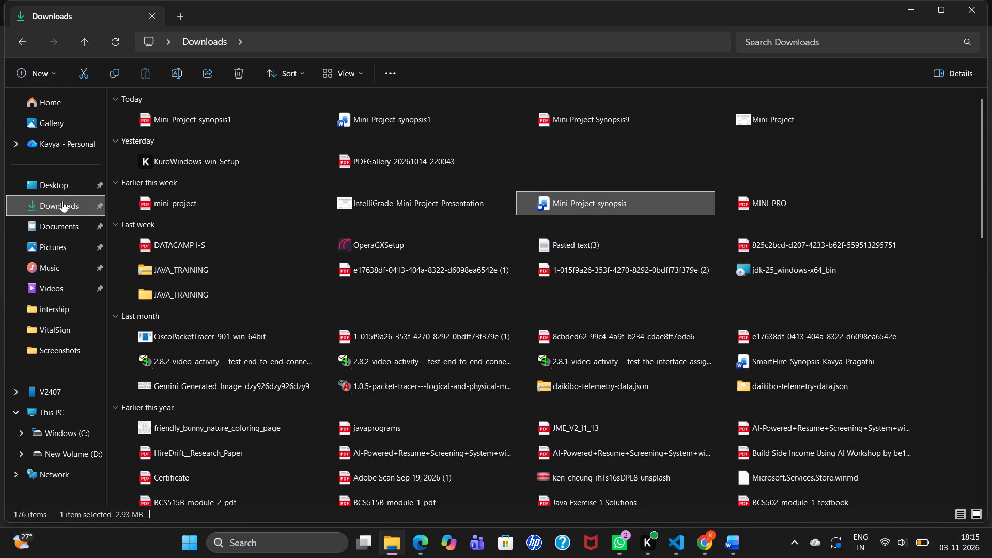
pyautogui.click(66, 192)
pyautogui.click(62, 206)
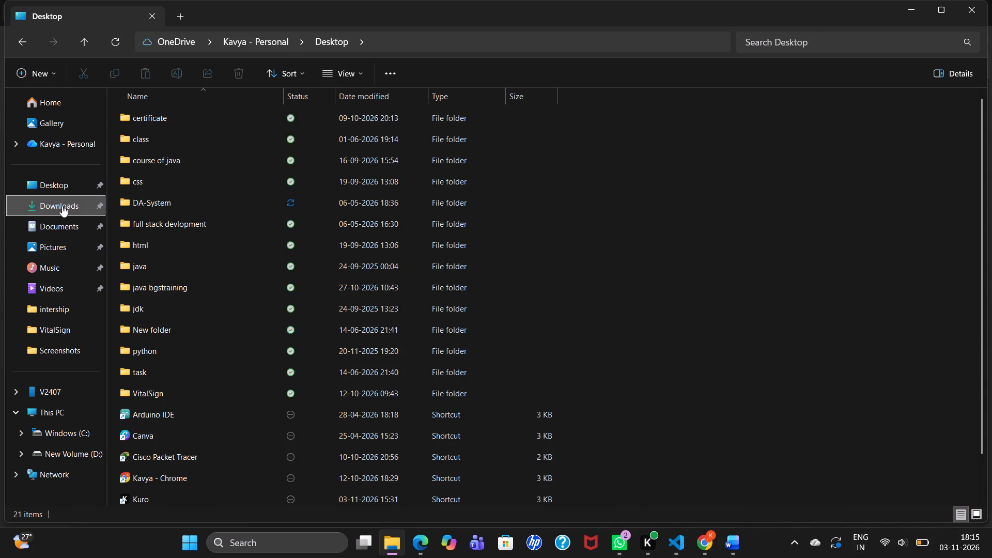
pyautogui.doubleClick(240, 123)
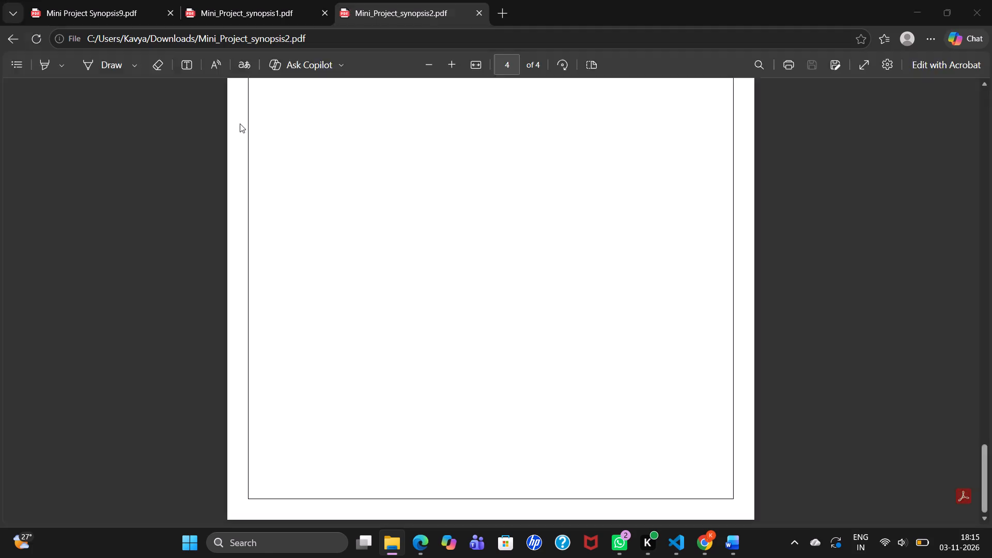
pyautogui.scroll(-10, 265, 203)
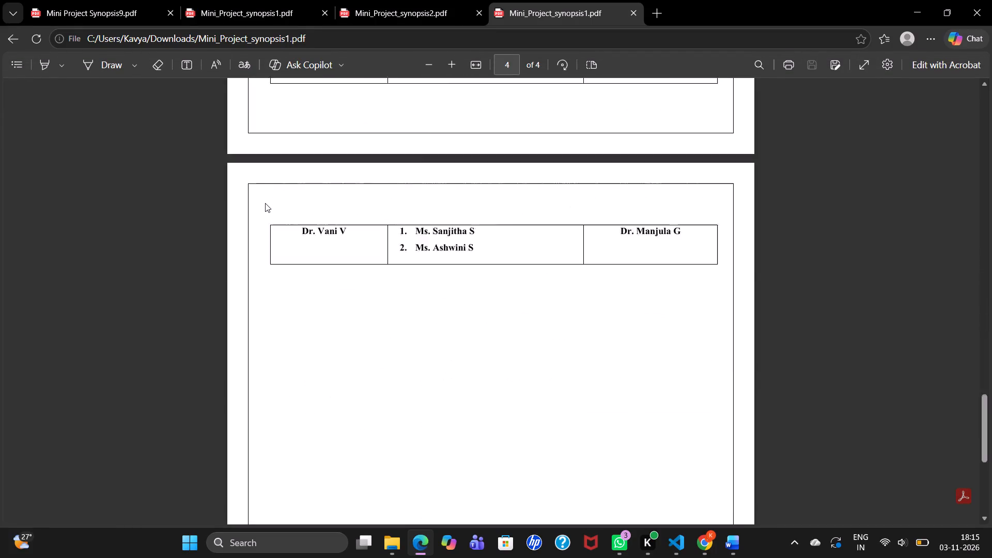
pyautogui.scroll(-2, 265, 203)
pyautogui.scroll(6, 265, 203)
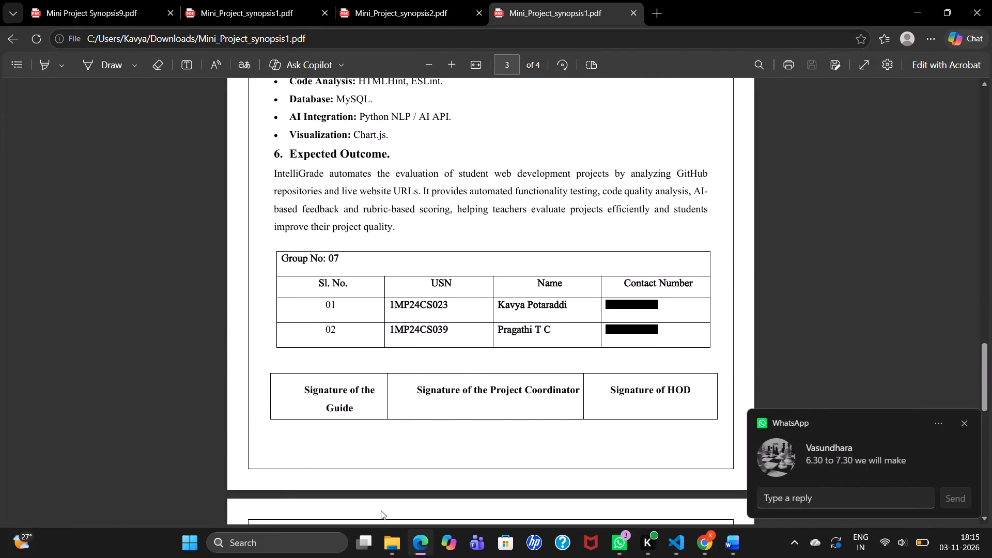
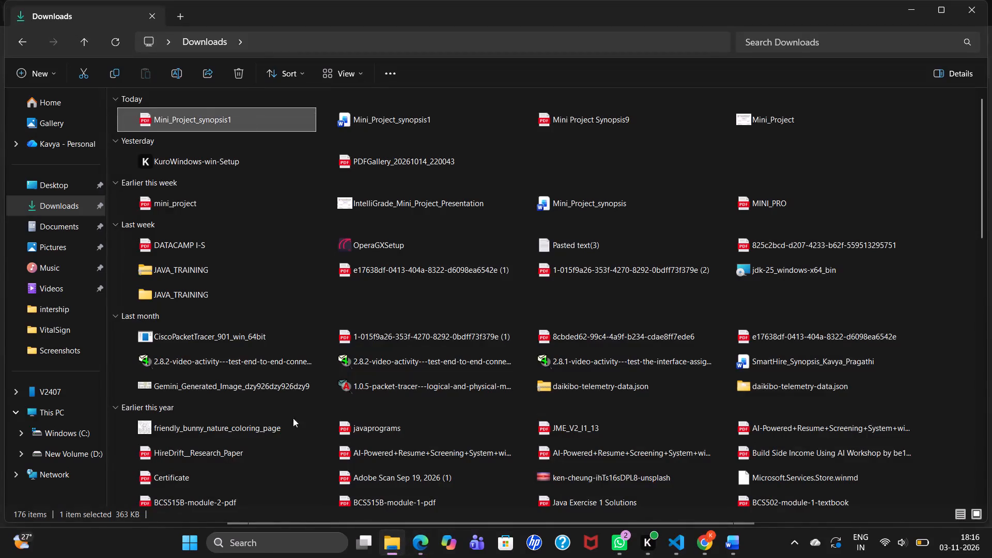
# Delete the Mini_Project_synopsis1 PDF from the Downloads folder, keeping the Word document of the same name.
pyautogui.click(246, 79)
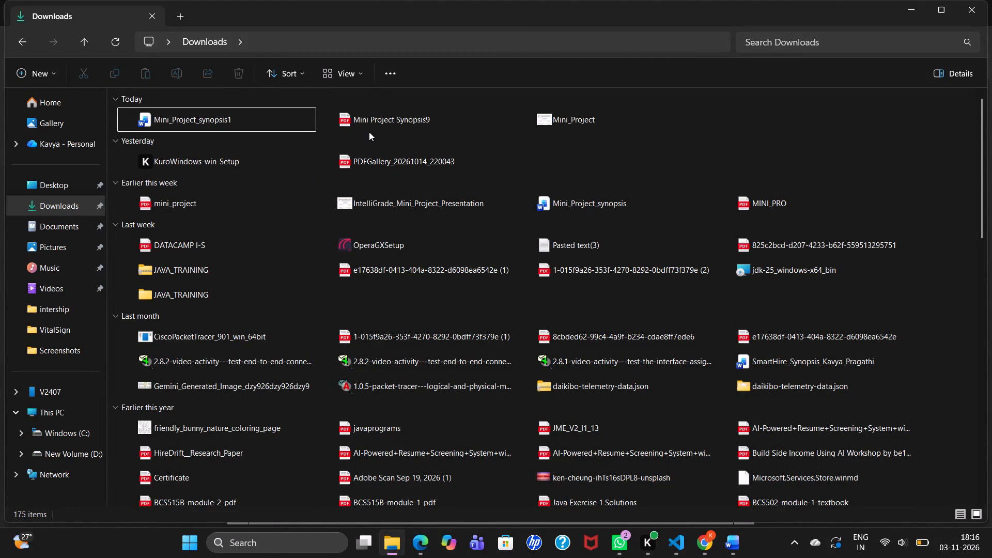
pyautogui.click(298, 312)
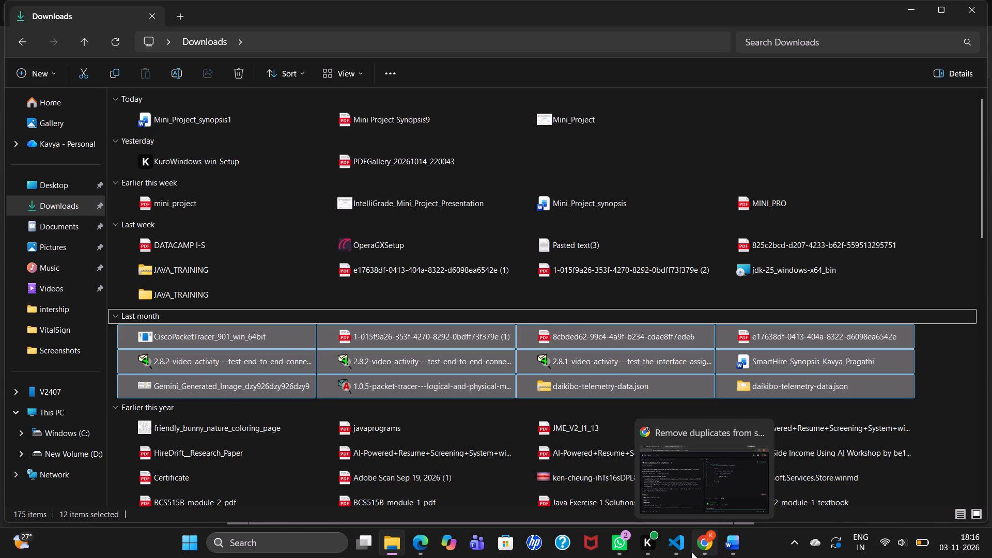
# Switch back to the Mini_Project_synopsis1 document in Word.
pyautogui.click(723, 547)
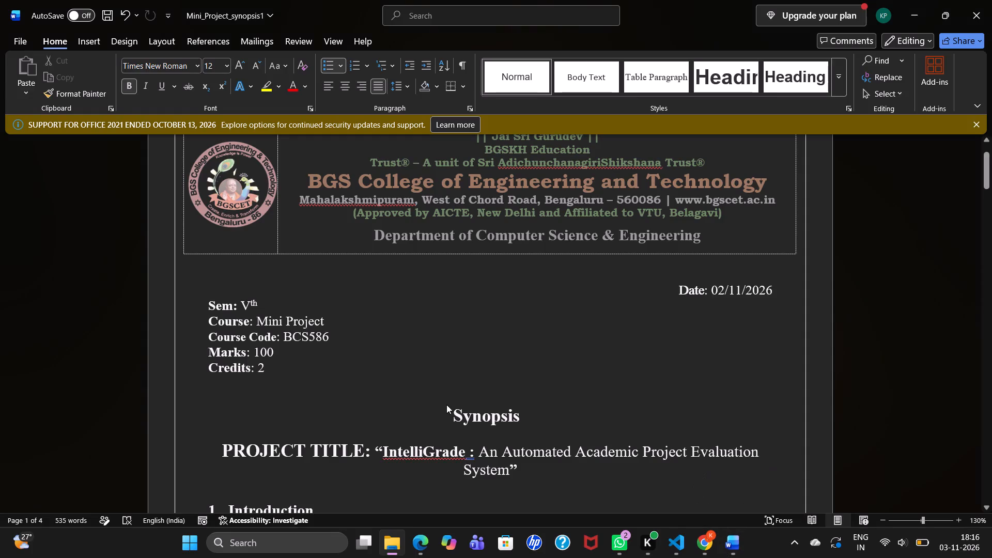
# Review the synopsis document in Word from the first page to the signature table on page three and back.
pyautogui.scroll(-3, 446, 405)
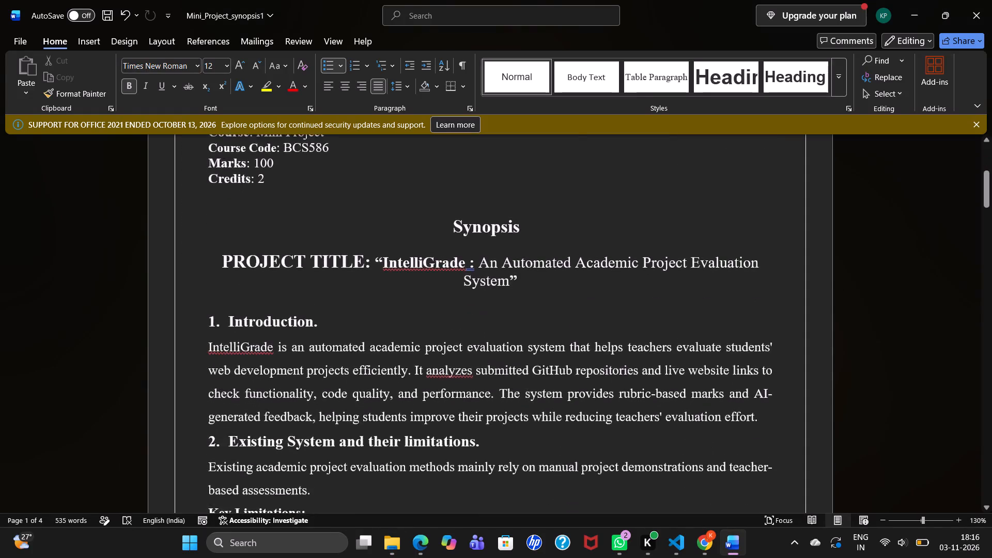
pyautogui.hscroll(2, 446, 405)
pyautogui.scroll(-5, 446, 405)
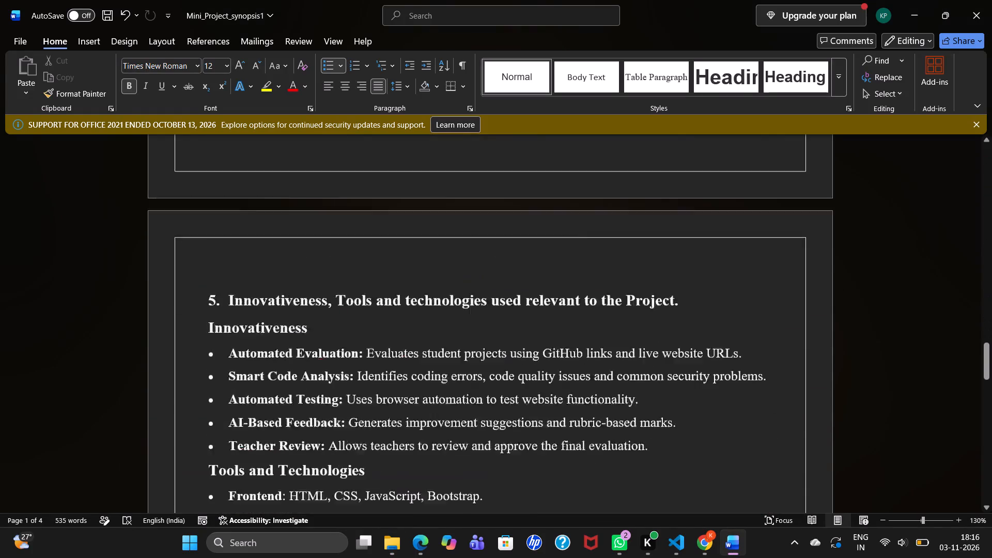
pyautogui.scroll(-1, 446, 405)
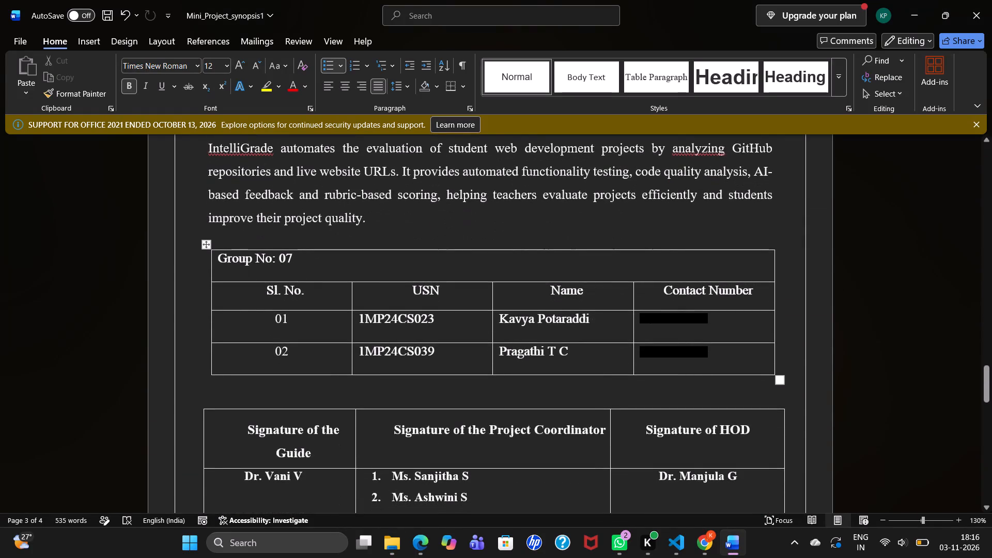
pyautogui.scroll(-1, 446, 405)
pyautogui.scroll(1, 446, 405)
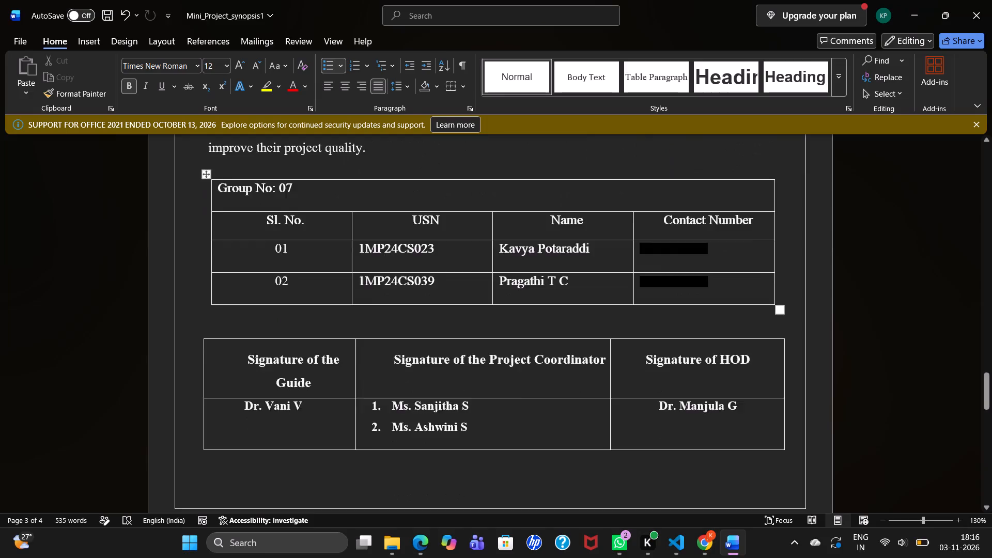
pyautogui.scroll(3, 446, 405)
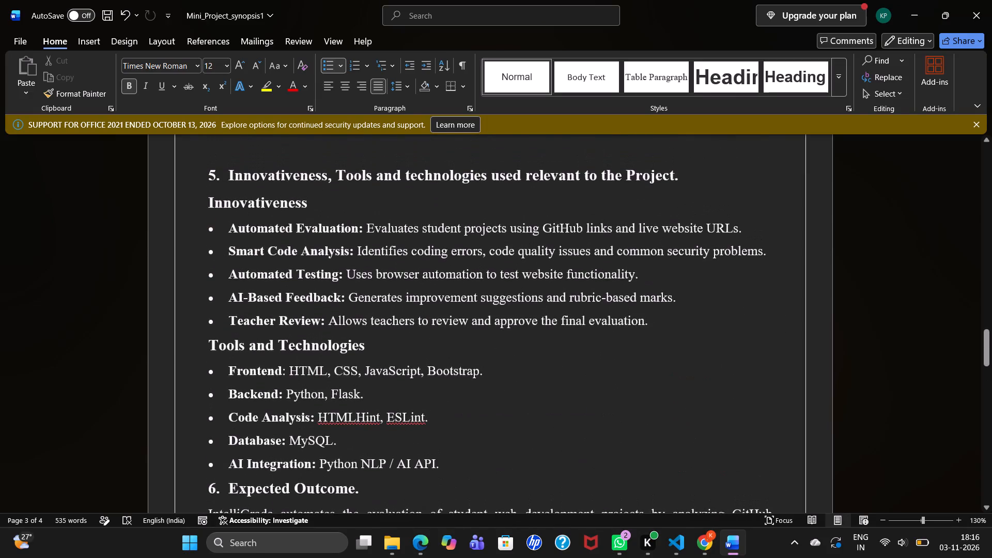
pyautogui.scroll(1, 446, 405)
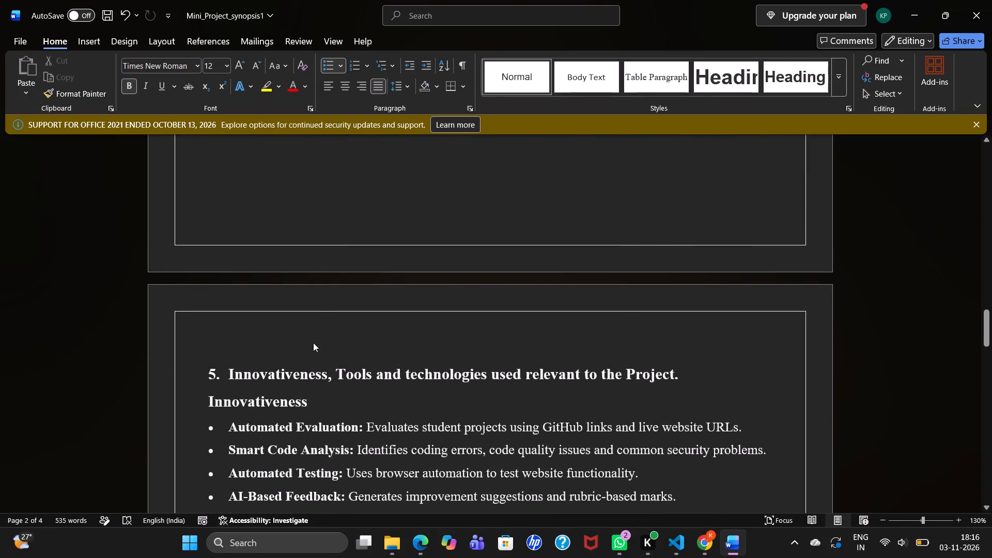
pyautogui.scroll(7, 313, 343)
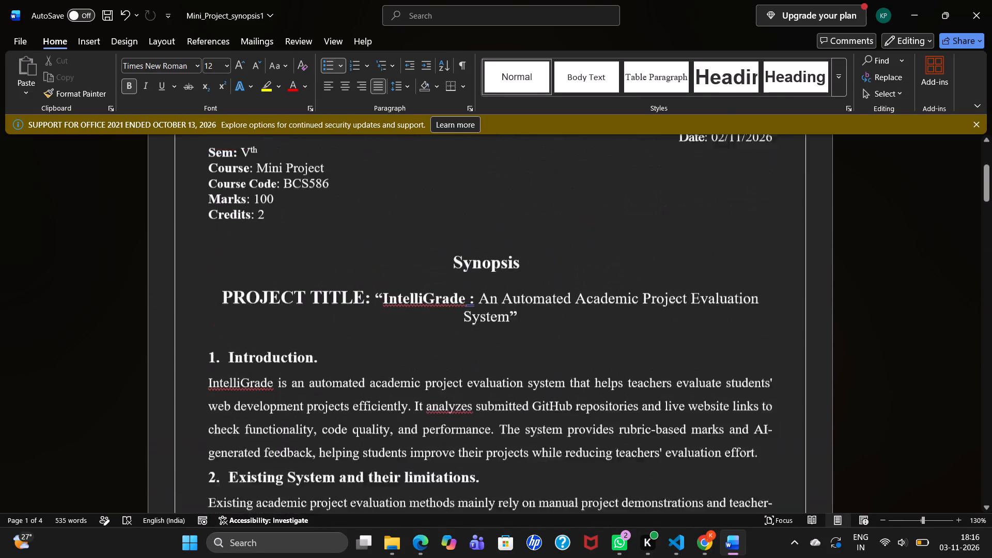
pyautogui.scroll(2, 313, 343)
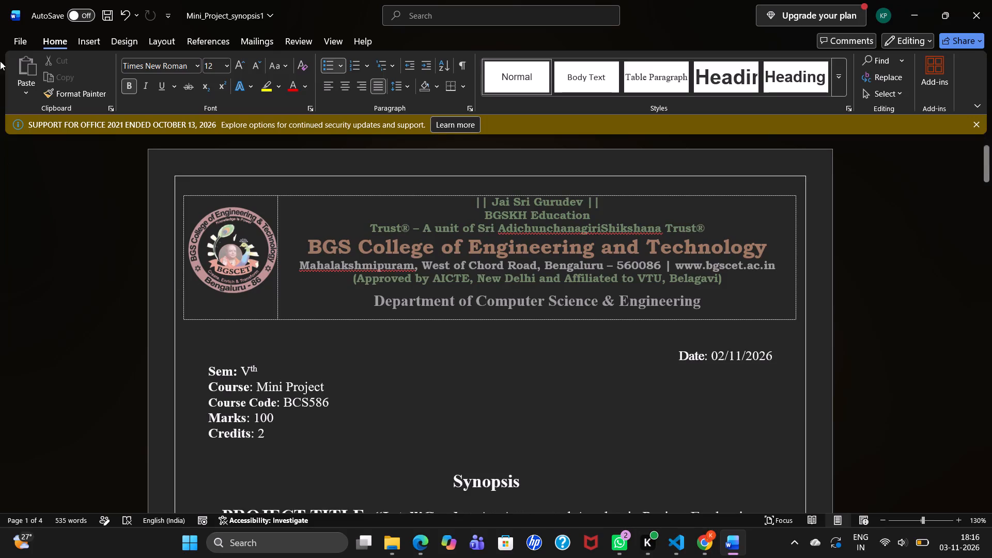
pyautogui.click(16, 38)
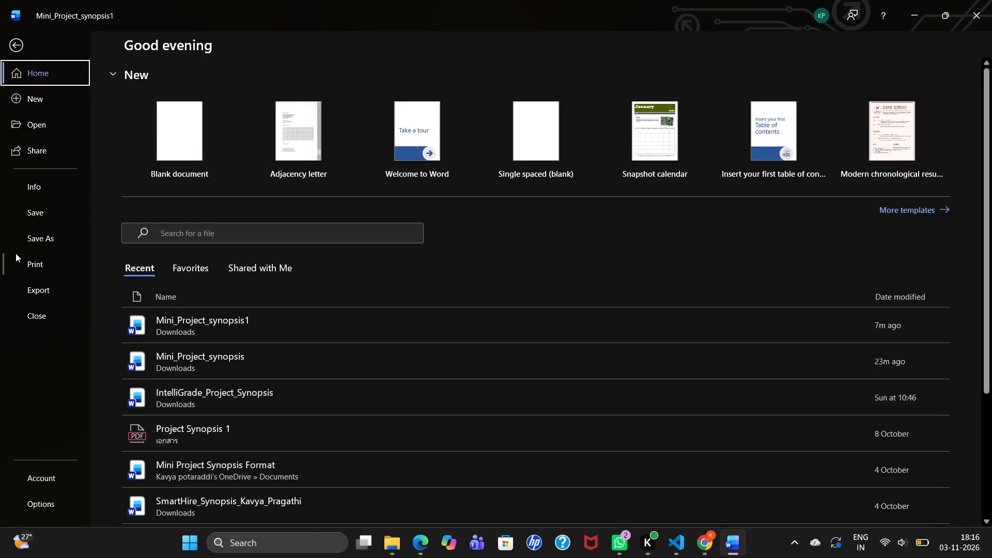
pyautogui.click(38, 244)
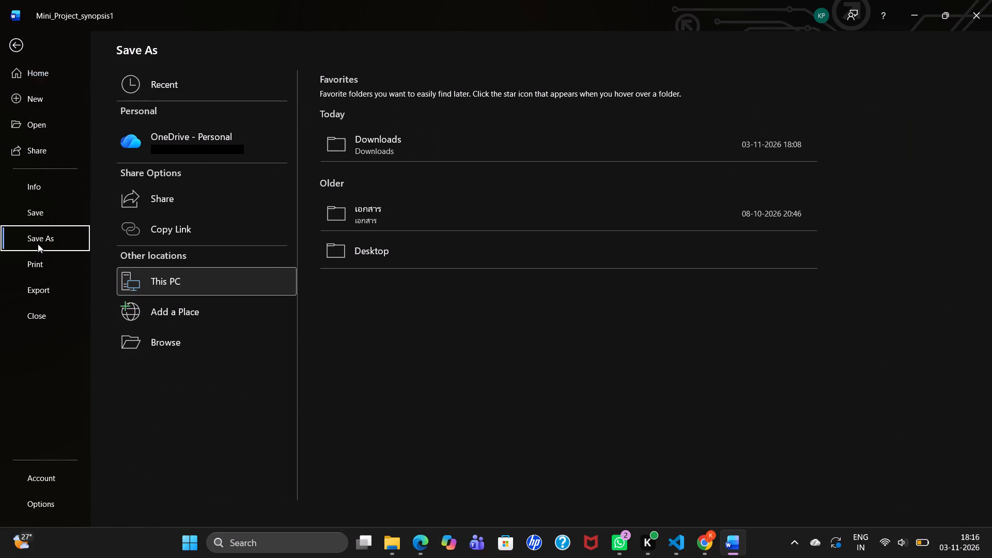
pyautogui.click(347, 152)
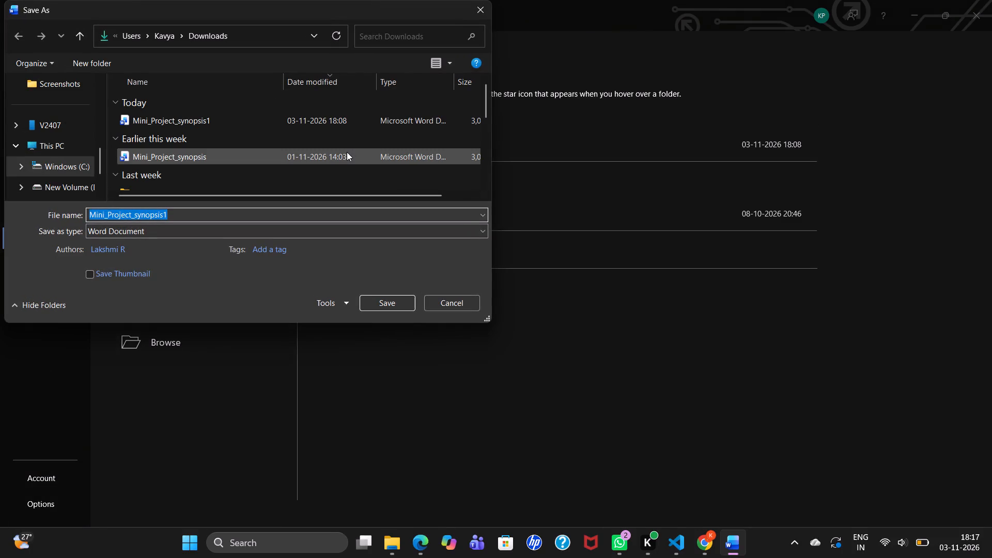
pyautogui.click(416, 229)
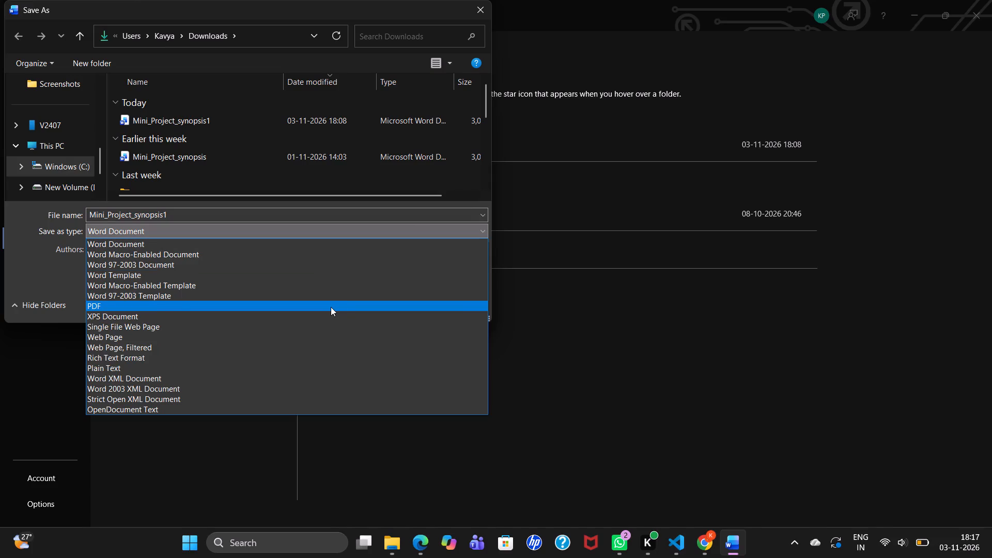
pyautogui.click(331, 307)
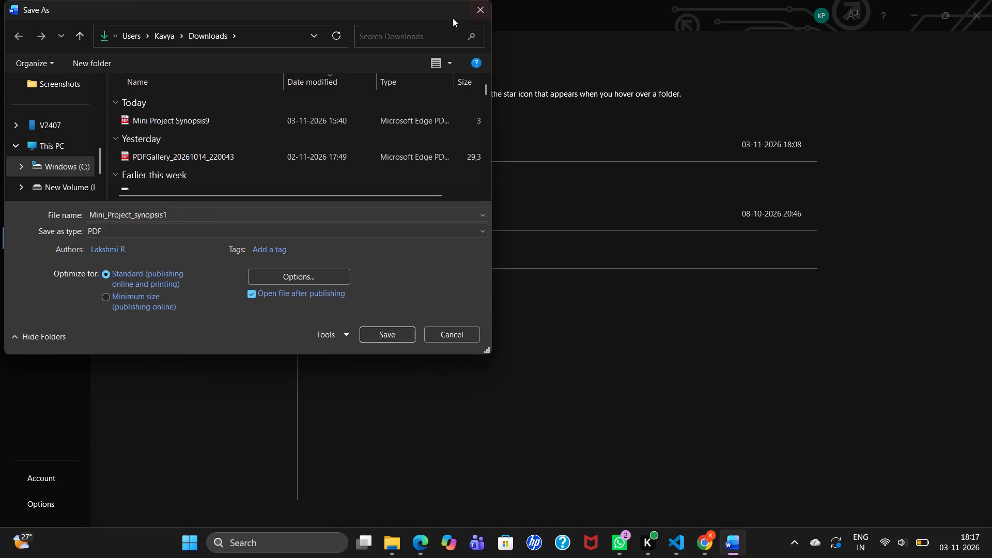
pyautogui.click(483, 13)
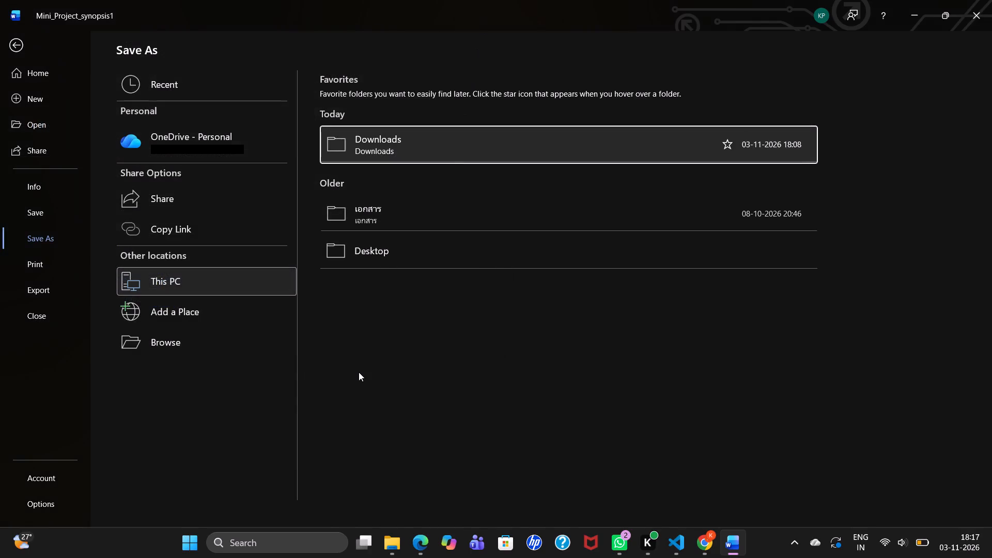
# Print only pages 1,2,3 of the synopsis with Microsoft Print to PDF.
pyautogui.click(30, 266)
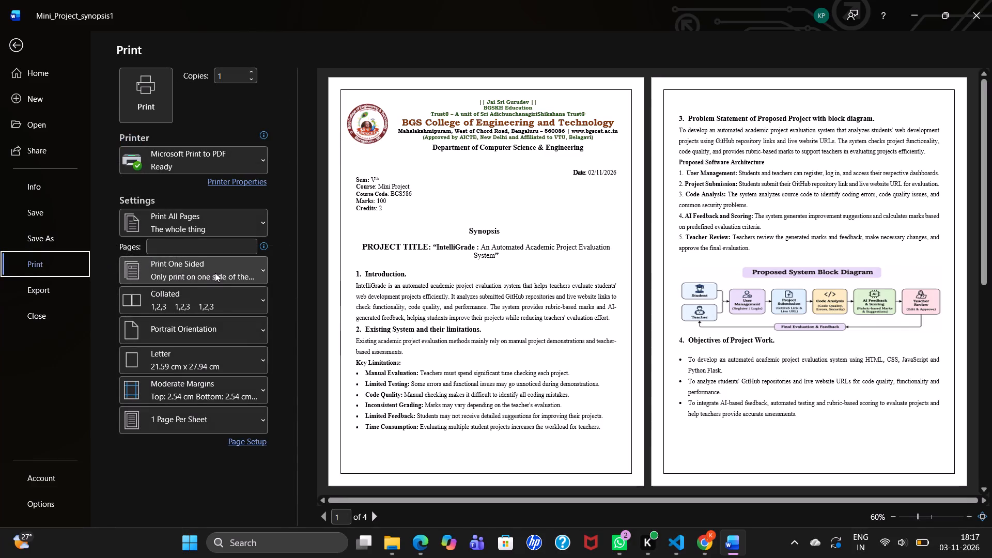
pyautogui.click(194, 245)
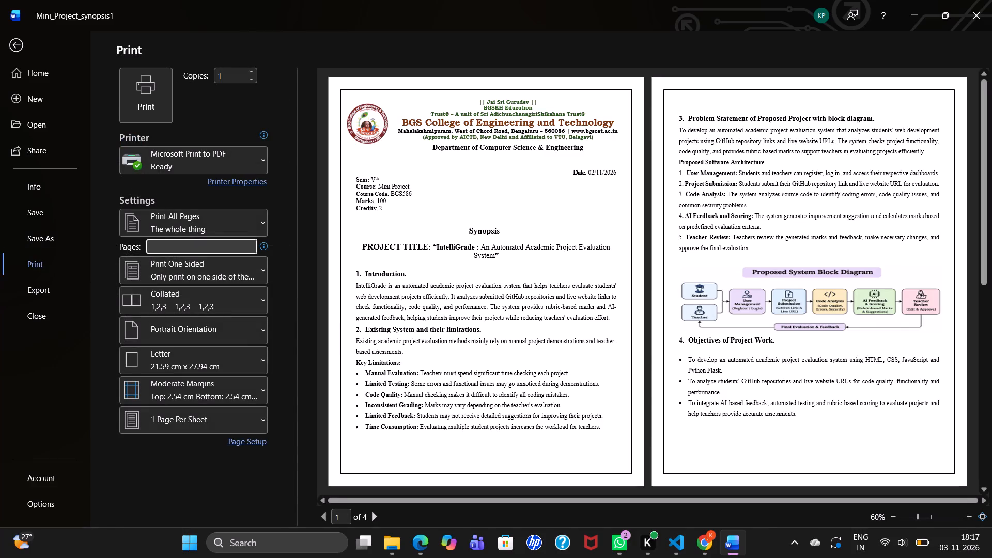
pyautogui.press('1')
pyautogui.press(',')
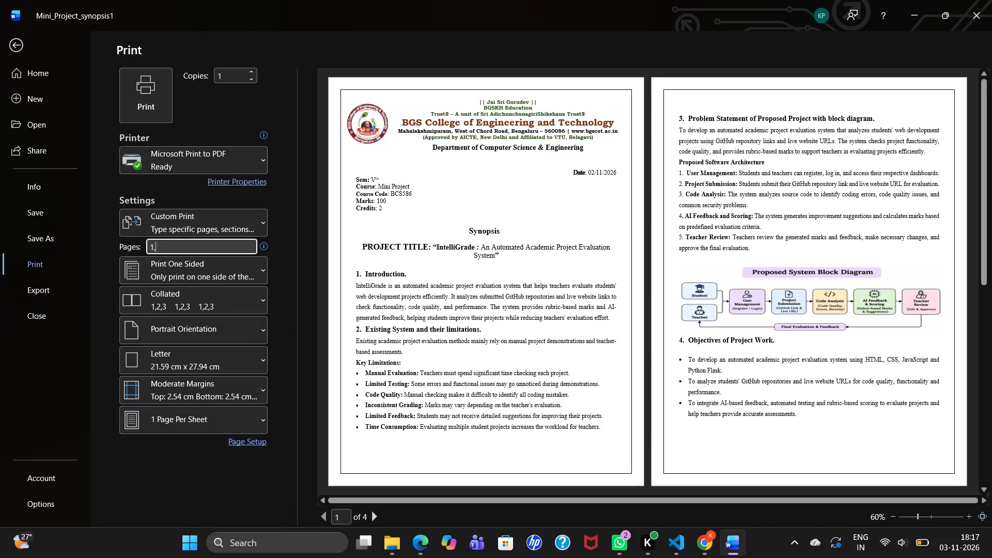
pyautogui.press('2')
pyautogui.press(',')
pyautogui.press('3')
pyautogui.press('Return')
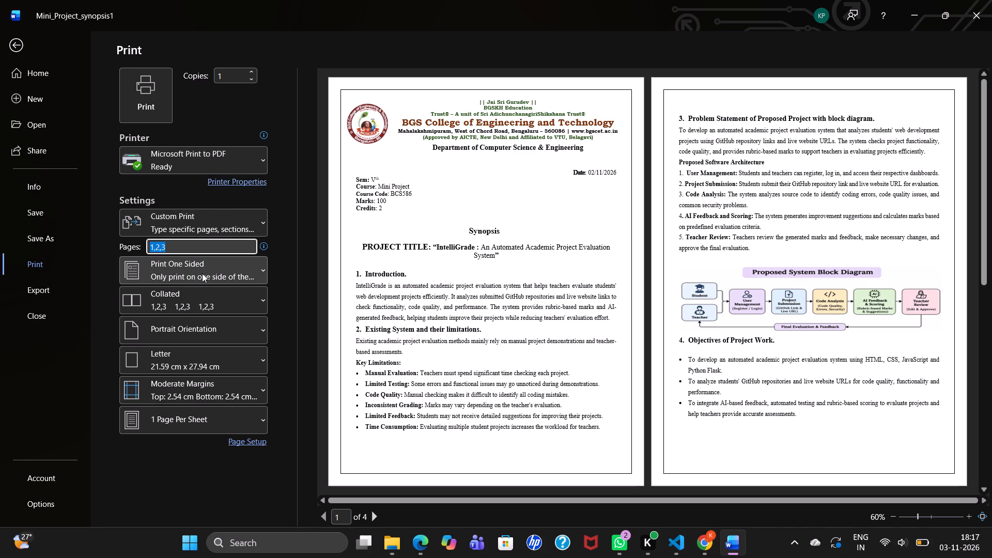
pyautogui.scroll(-1, 202, 273)
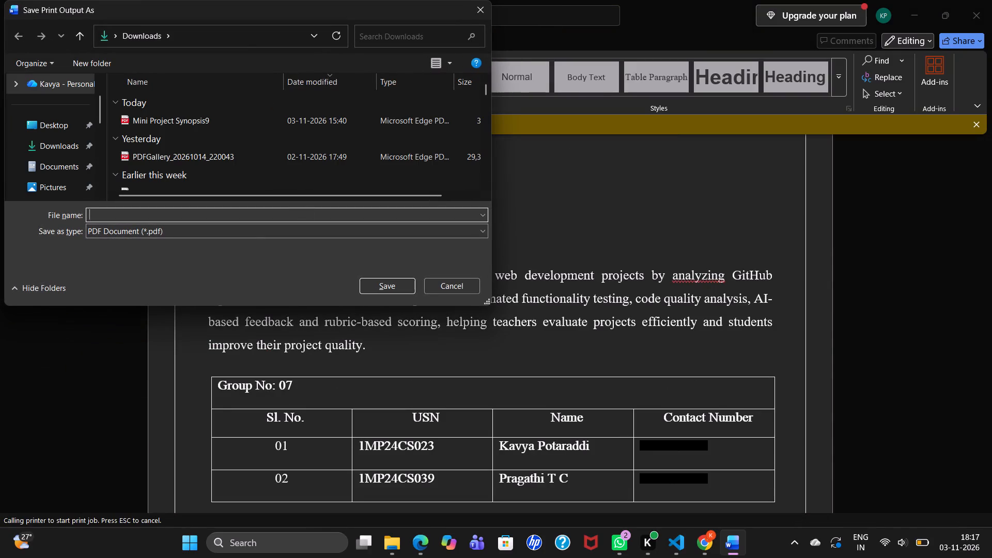
# Save the print output in the Downloads folder as a PDF named Mini_Project_Synopsis.
pyautogui.write('Nini')
pyautogui.press('BackSpace')
pyautogui.press('BackSpace')
pyautogui.press('BackSpace')
pyautogui.press('BackSpace')
pyautogui.press('BackSpace')
pyautogui.press('BackSpace')
pyautogui.press('BackSpace')
pyautogui.press('BackSpace')
pyautogui.press('BackSpace')
pyautogui.press('BackSpace')
pyautogui.press('BackSpace')
pyautogui.press('BackSpace')
pyautogui.press('BackSpace')
pyautogui.press('BackSpace')
pyautogui.write('Mi')
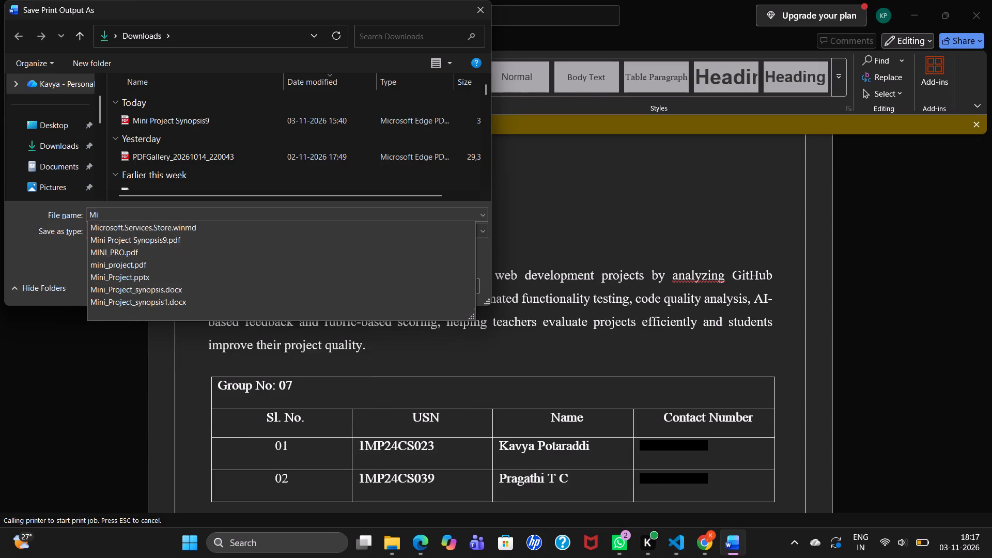
pyautogui.write('ni')
pyautogui.press('space')
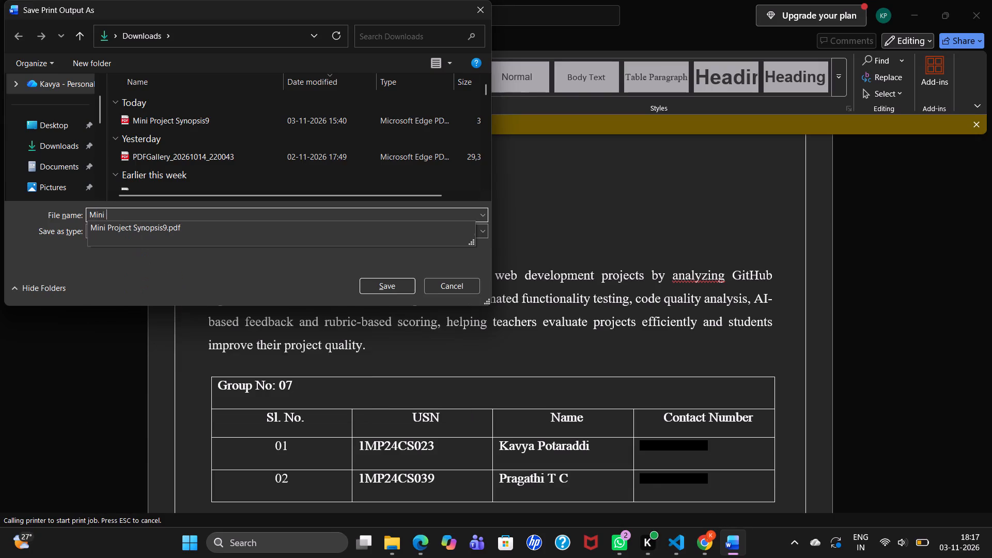
pyautogui.click(227, 234)
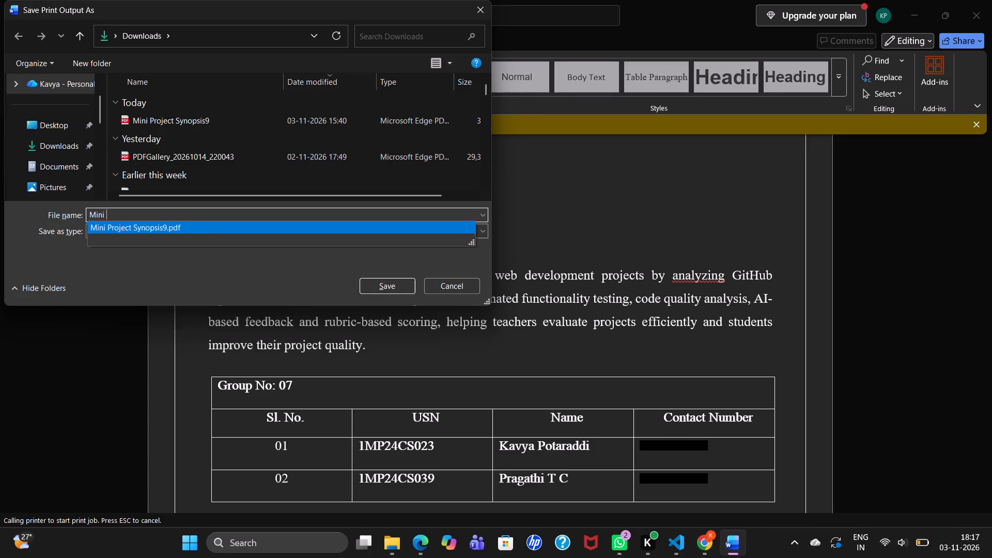
pyautogui.press('BackSpace')
pyautogui.hotkey('shift', '_')
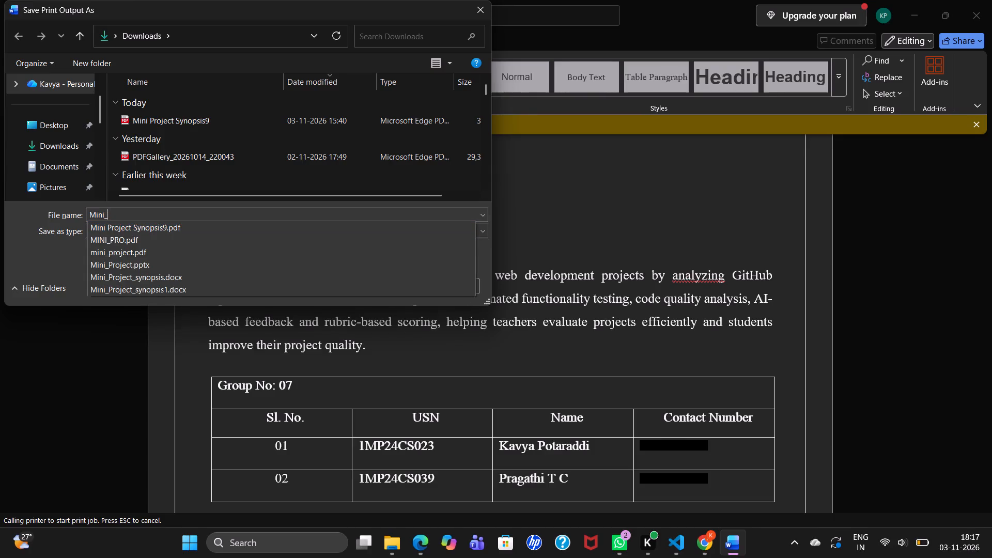
pyautogui.write('Project')
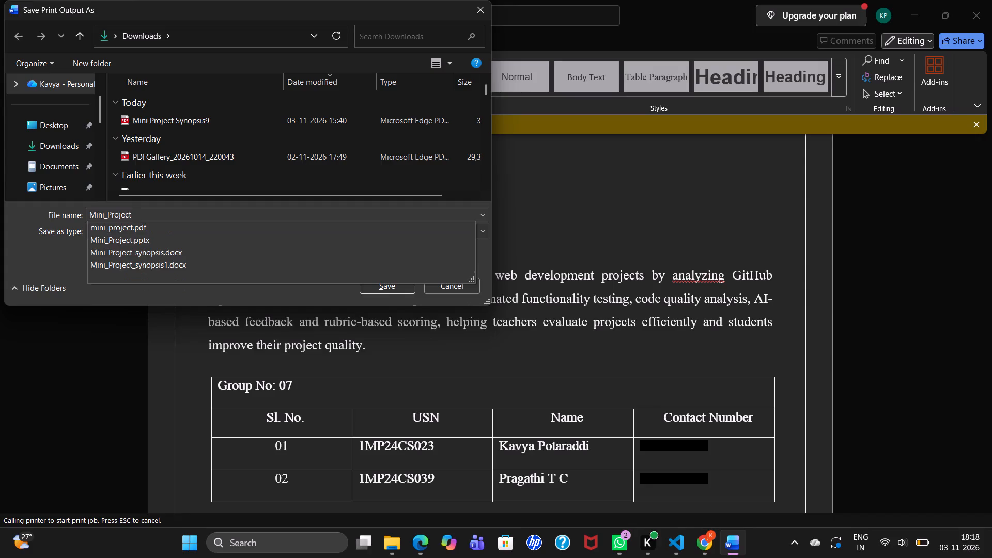
pyautogui.hotkey('shift', '_')
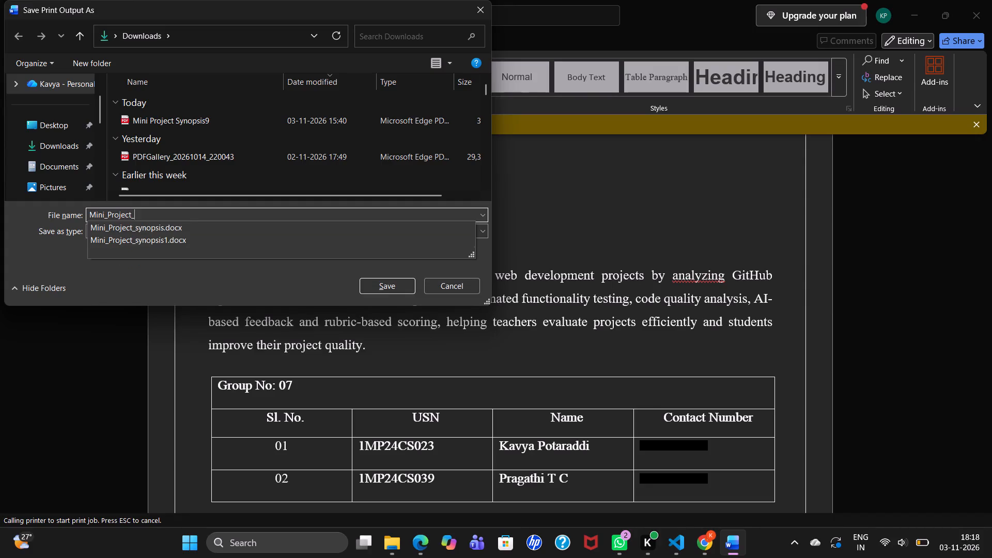
pyautogui.write('Sy')
pyautogui.write('nop')
pyautogui.write('sis')
pyautogui.click(400, 283)
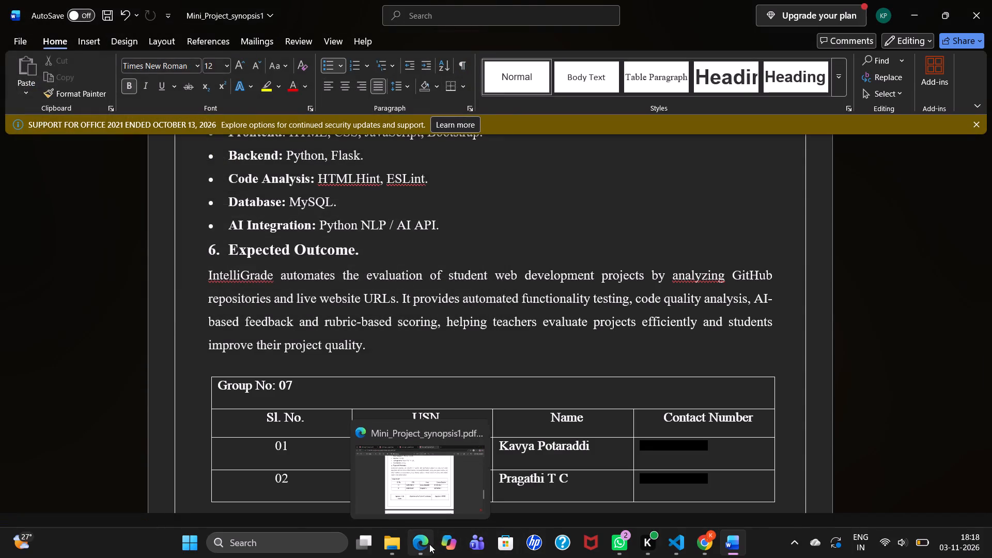
# Open the Mini_Project_Synopsis PDF from the Downloads folder.
pyautogui.click(396, 547)
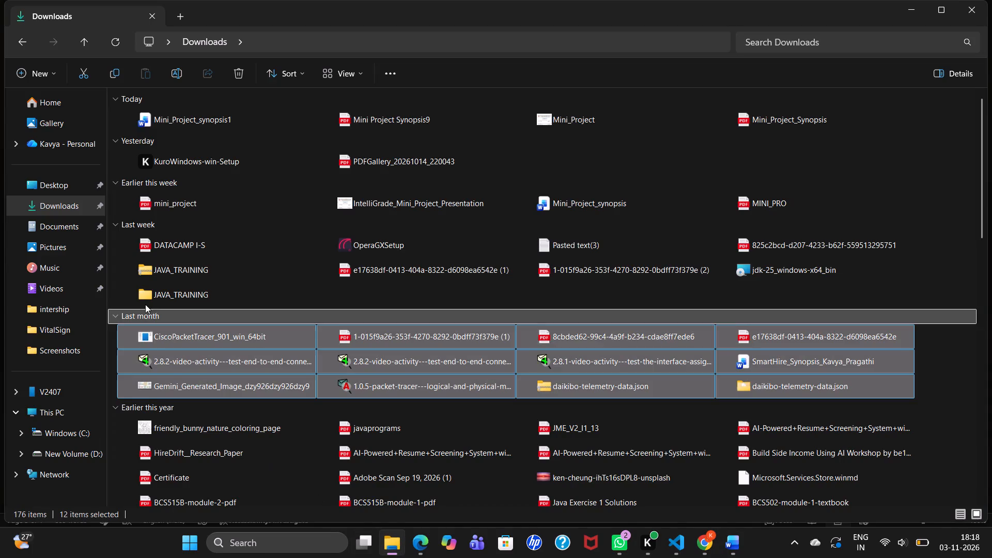
pyautogui.click(316, 217)
pyautogui.scroll(4, 212, 166)
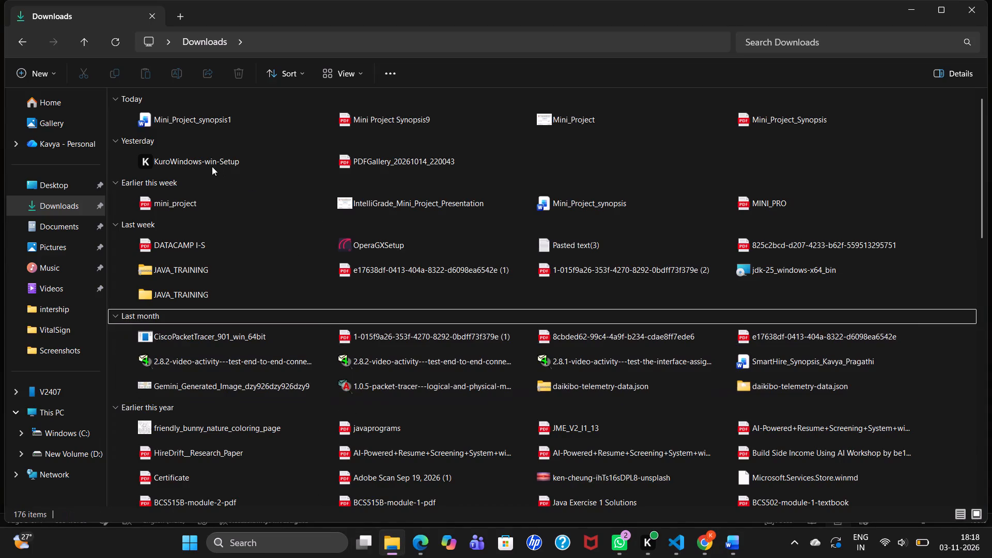
pyautogui.doubleClick(788, 126)
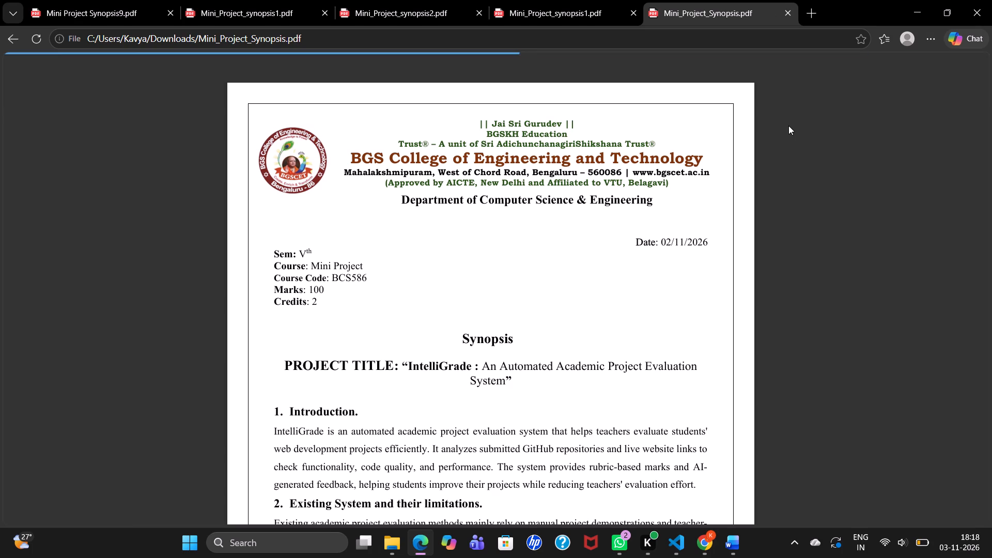
# Look through the Mini_Project_Synopsis PDF from the first page to the signature table and back, checking page count and layout.
pyautogui.scroll(-1, 662, 229)
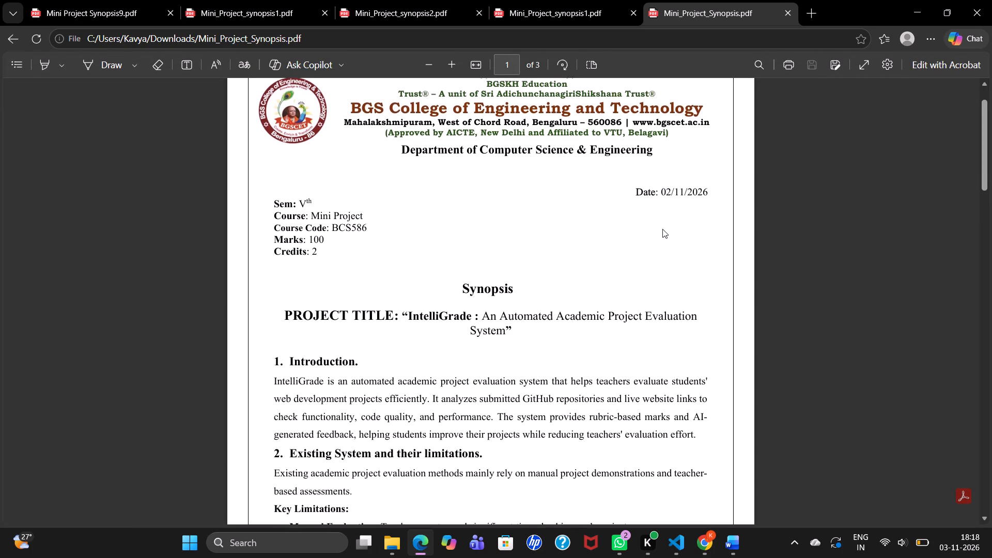
pyautogui.scroll(-4, 662, 229)
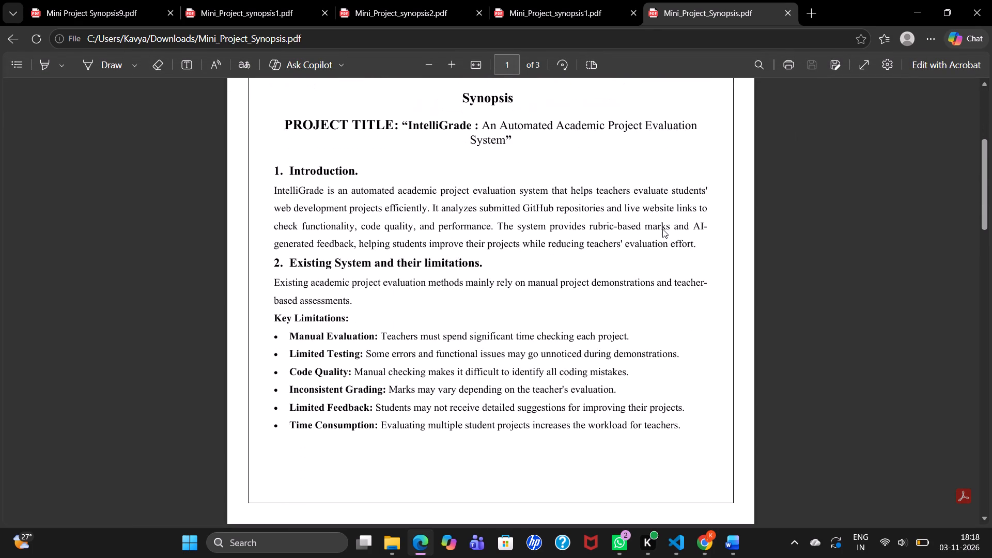
pyautogui.scroll(-9, 662, 229)
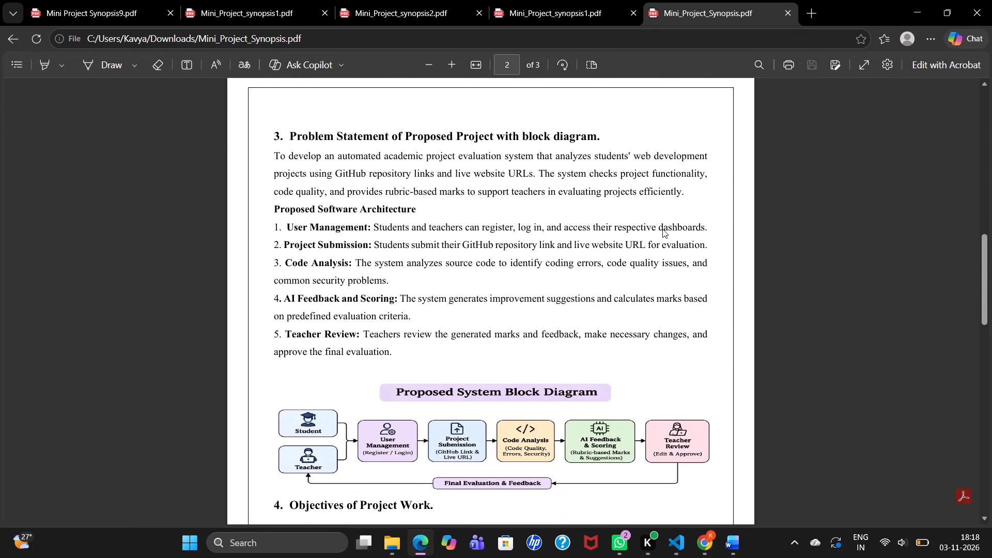
pyautogui.scroll(-2, 662, 229)
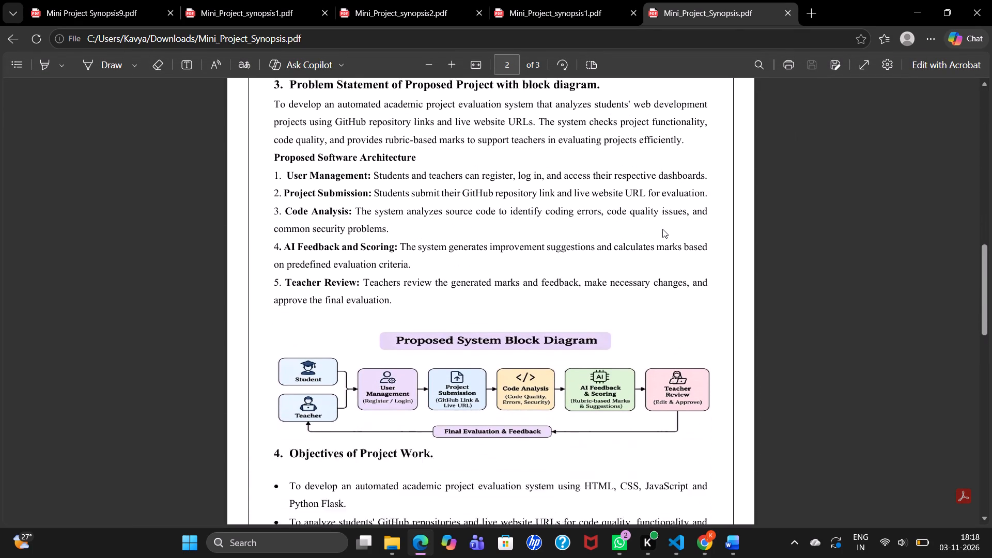
pyautogui.scroll(-8, 662, 229)
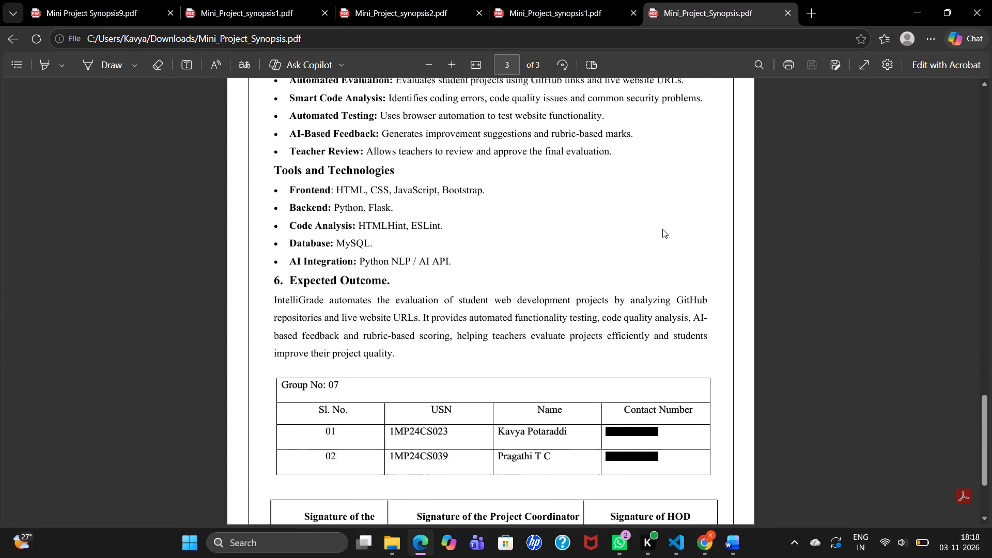
pyautogui.scroll(-6, 662, 229)
pyautogui.scroll(1, 662, 229)
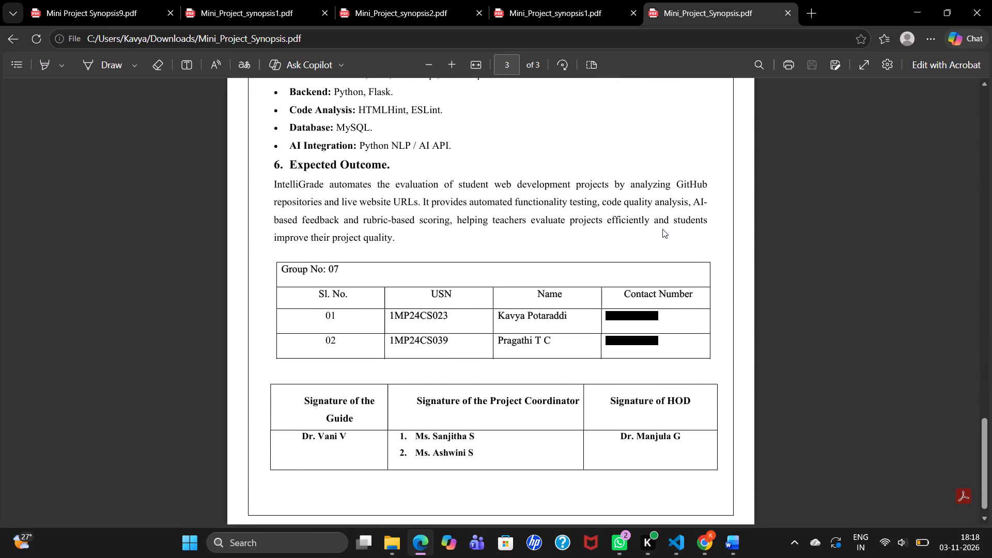
pyautogui.scroll(10, 662, 229)
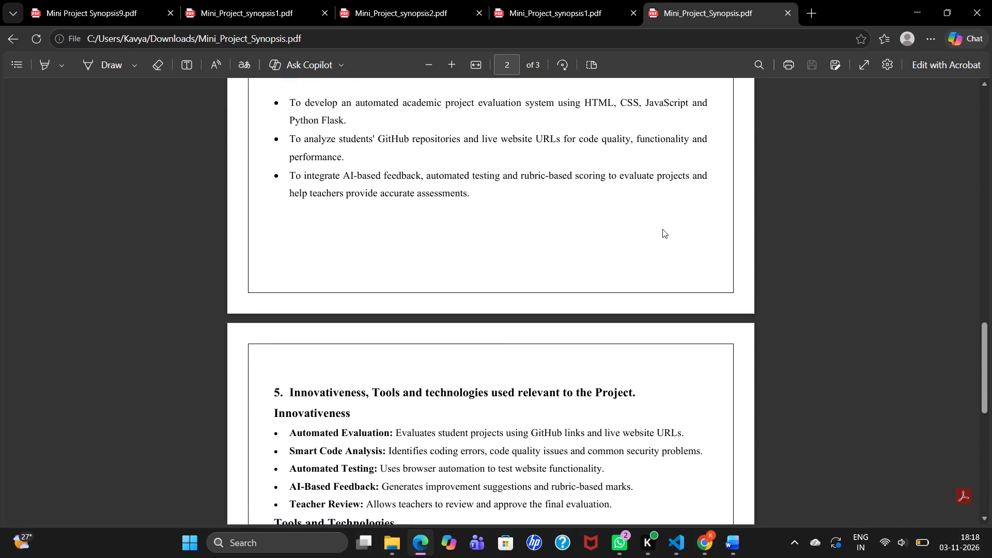
pyautogui.scroll(7, 662, 229)
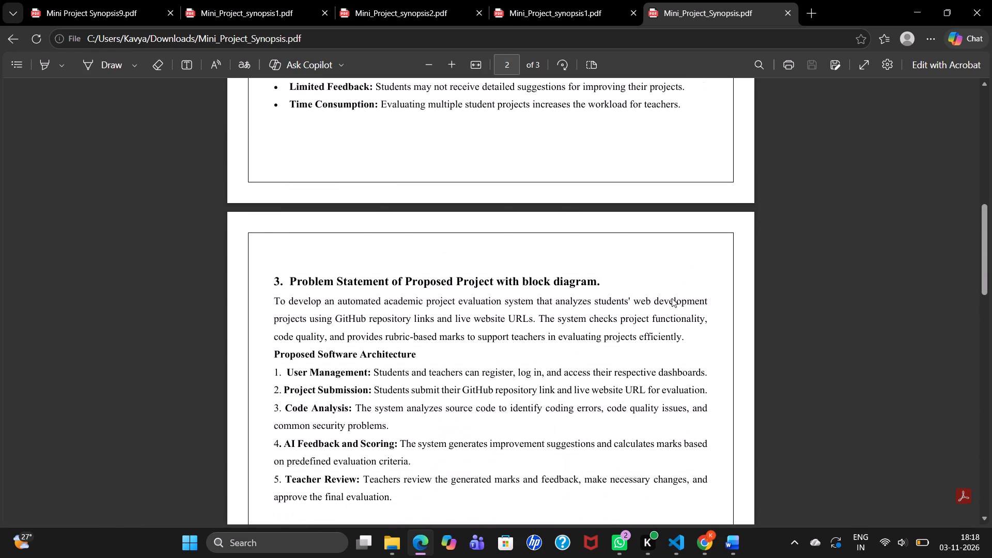
pyautogui.scroll(5, 613, 437)
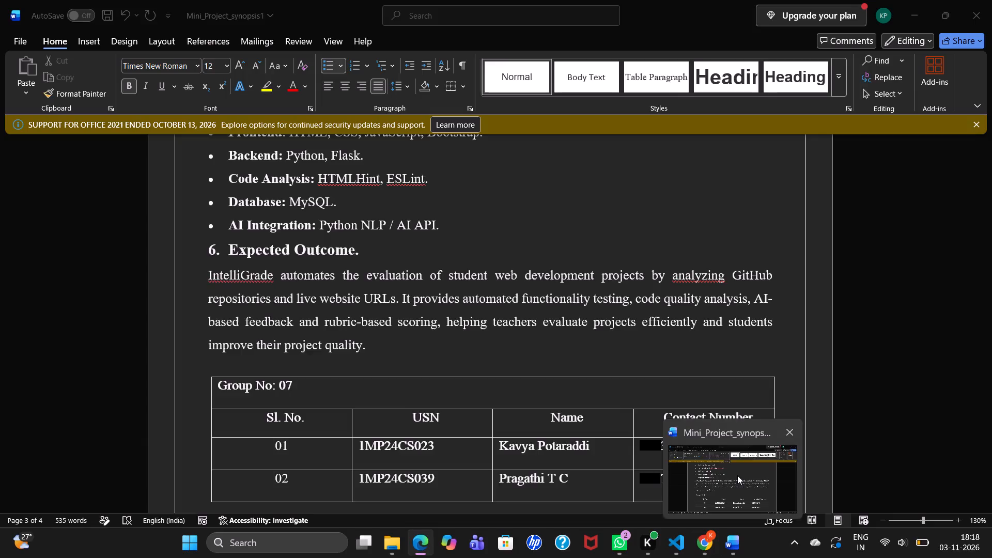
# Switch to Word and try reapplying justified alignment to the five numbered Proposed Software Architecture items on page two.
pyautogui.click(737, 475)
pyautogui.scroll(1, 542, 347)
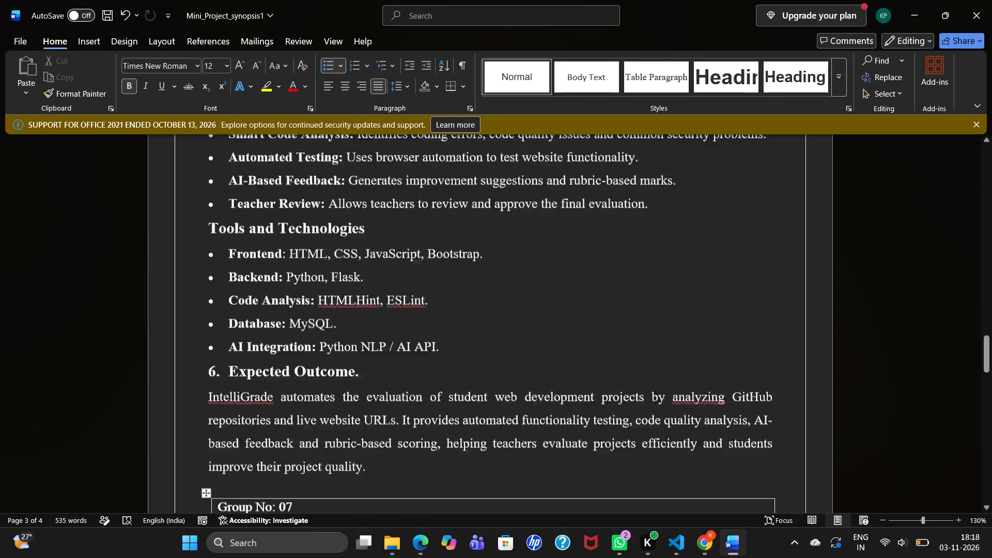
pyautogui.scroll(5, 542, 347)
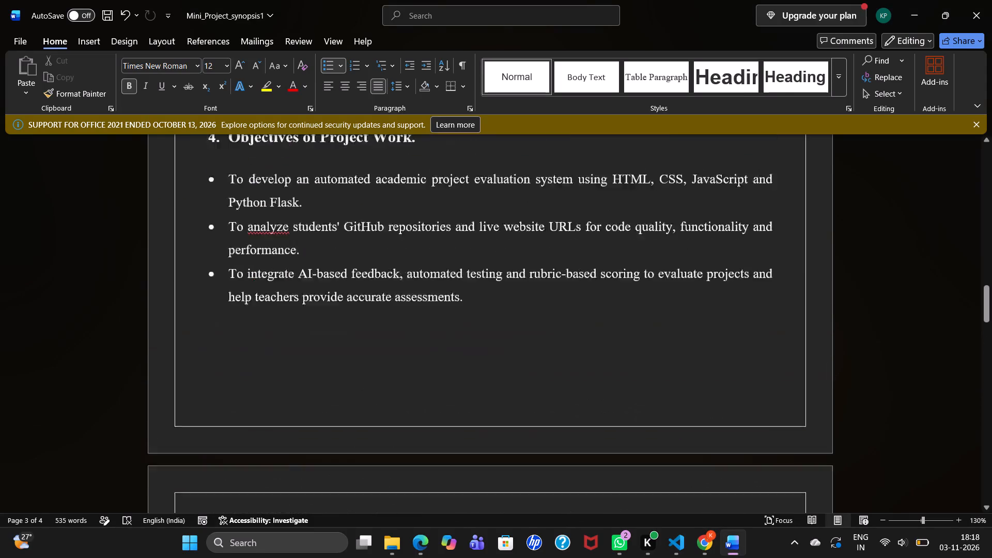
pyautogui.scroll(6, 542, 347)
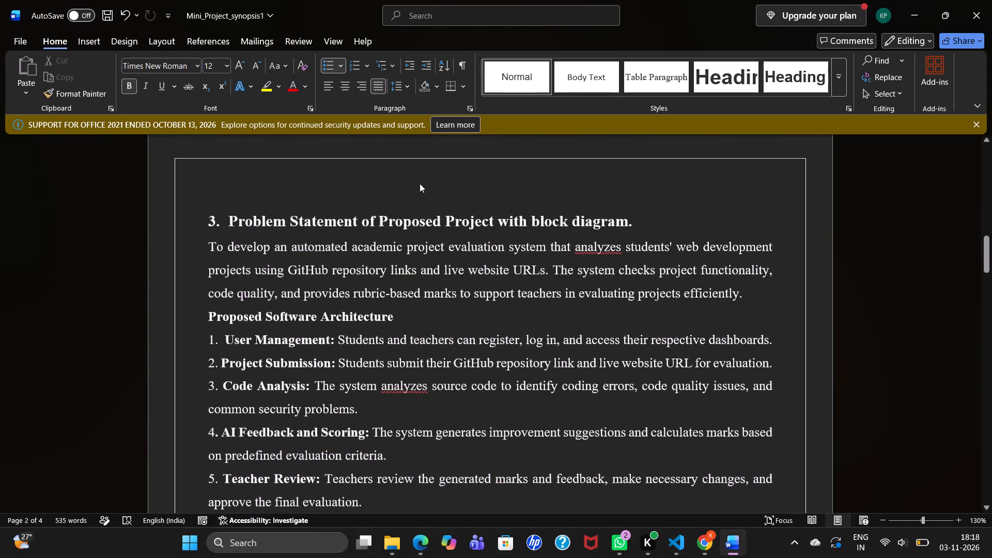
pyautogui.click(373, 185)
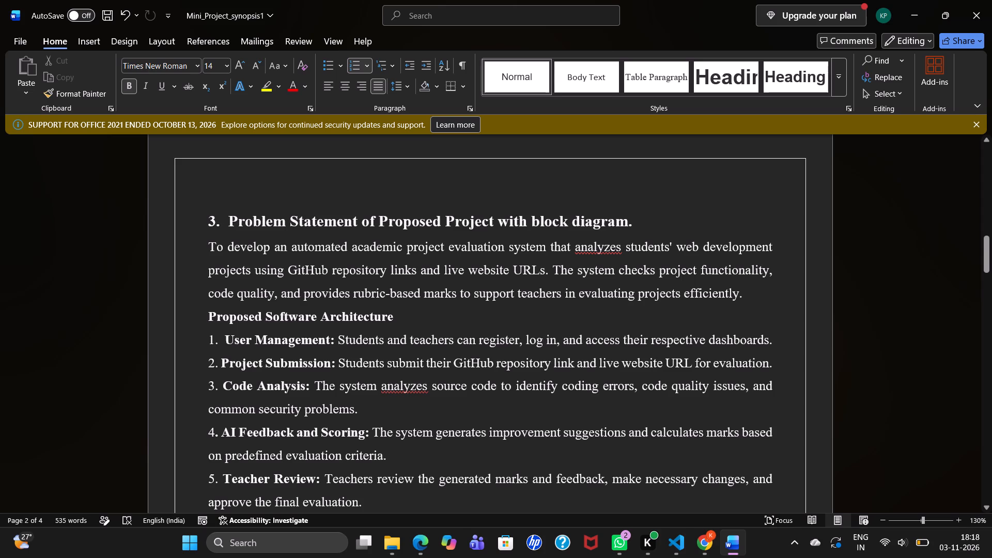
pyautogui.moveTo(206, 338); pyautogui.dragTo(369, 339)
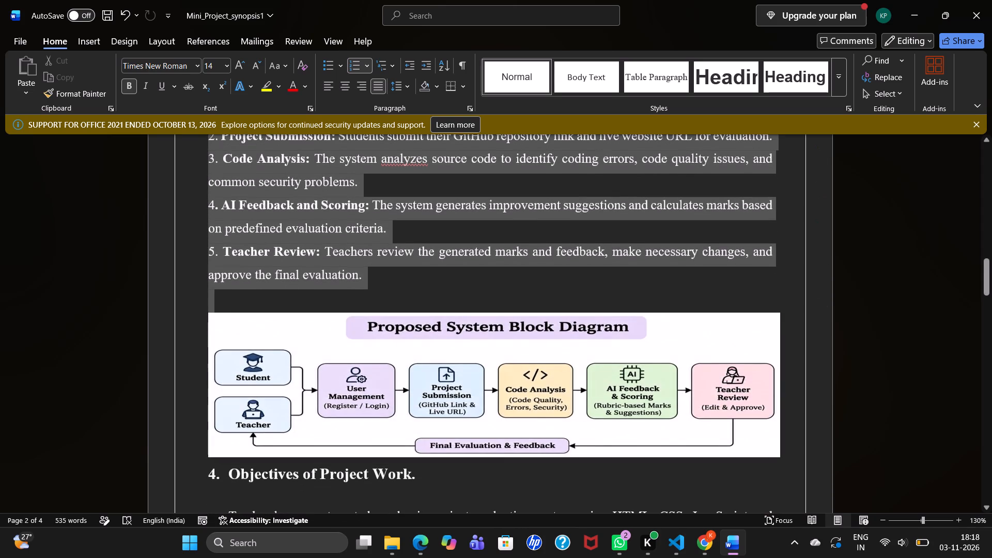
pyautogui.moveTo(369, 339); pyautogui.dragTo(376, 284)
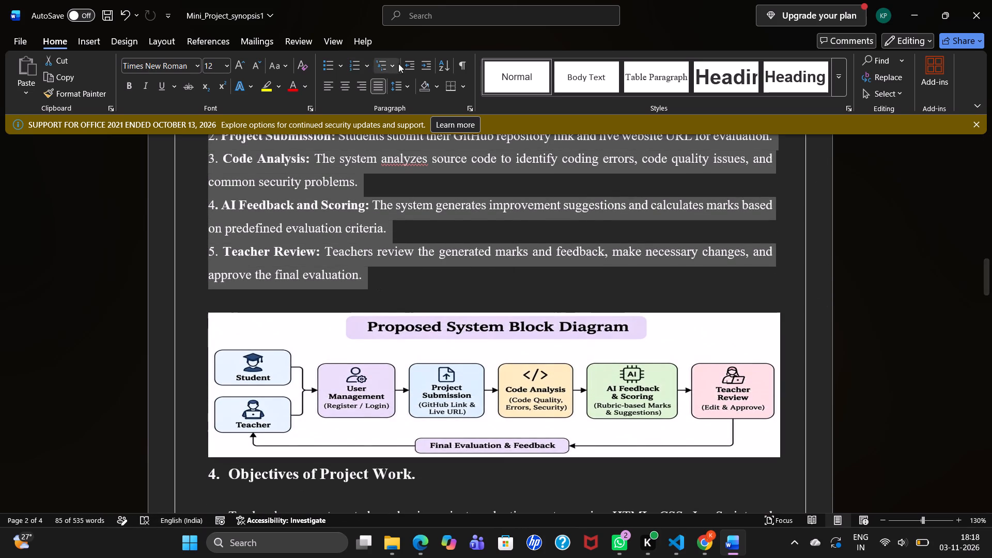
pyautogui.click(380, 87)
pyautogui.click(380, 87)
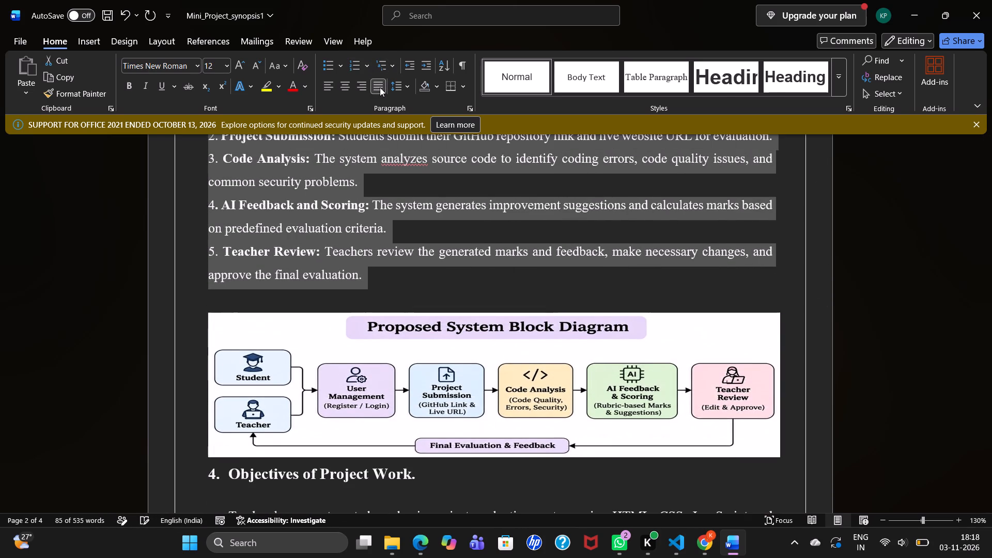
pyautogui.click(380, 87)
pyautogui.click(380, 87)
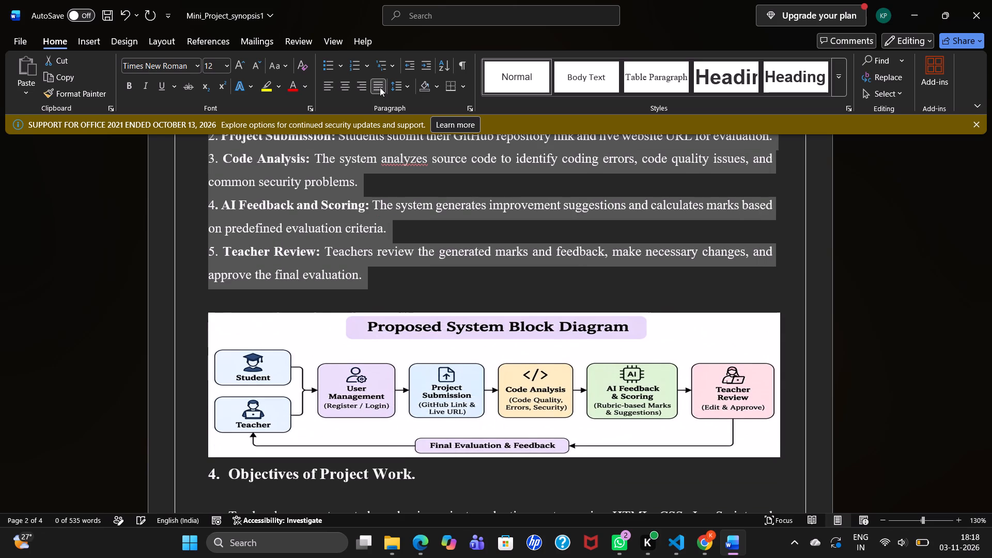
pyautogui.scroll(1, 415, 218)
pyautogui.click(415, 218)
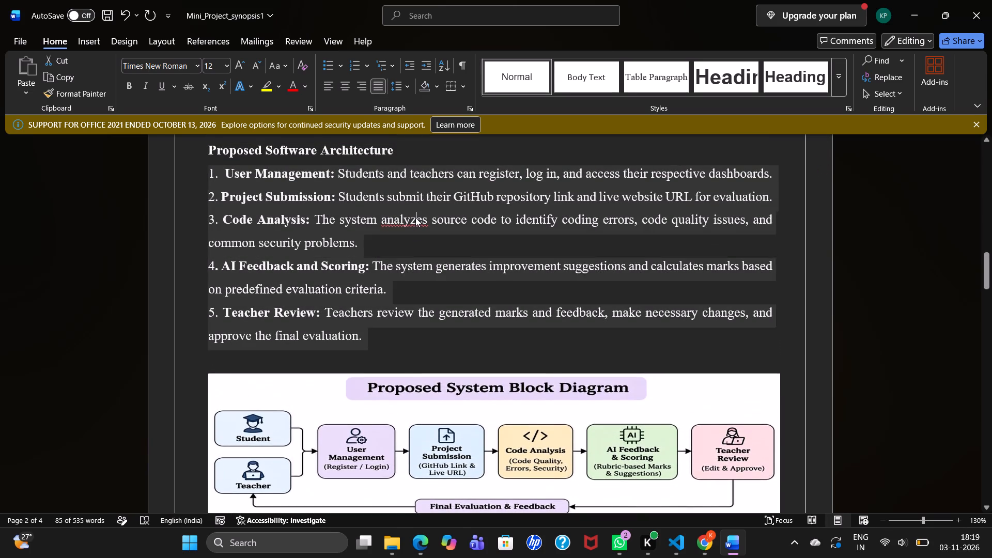
# Delete one of the two spaces before "User Management" in item 1 of the Proposed Software Architecture list.
pyautogui.click(224, 169)
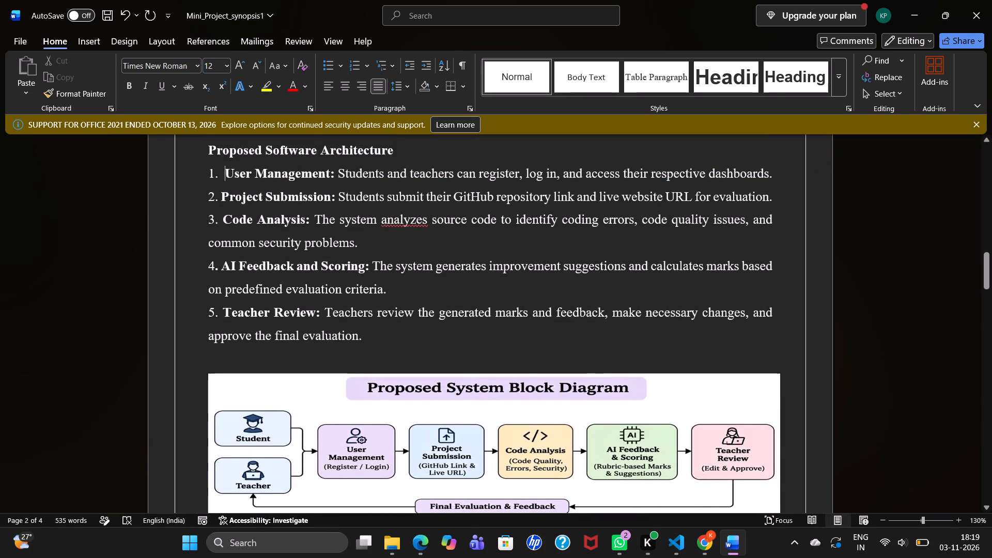
pyautogui.press('BackSpace')
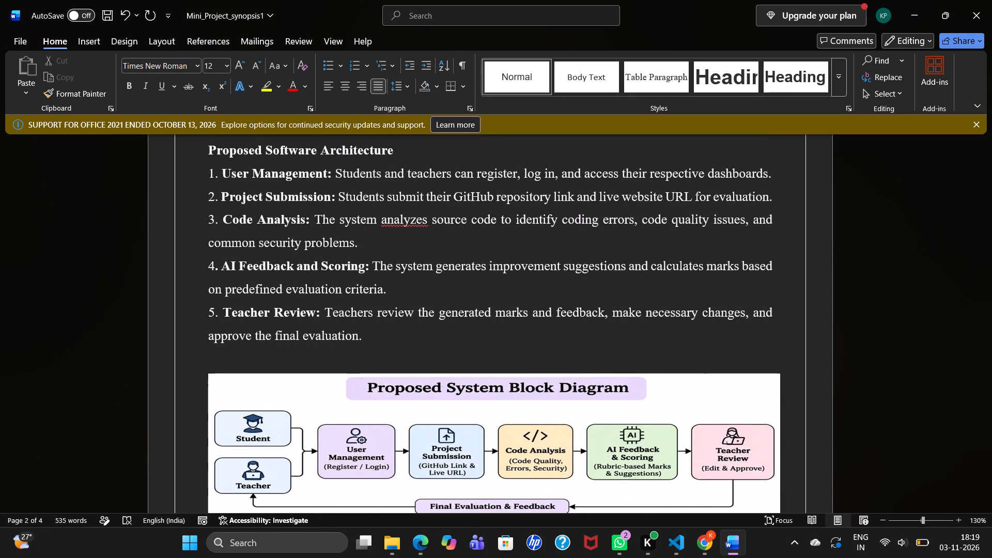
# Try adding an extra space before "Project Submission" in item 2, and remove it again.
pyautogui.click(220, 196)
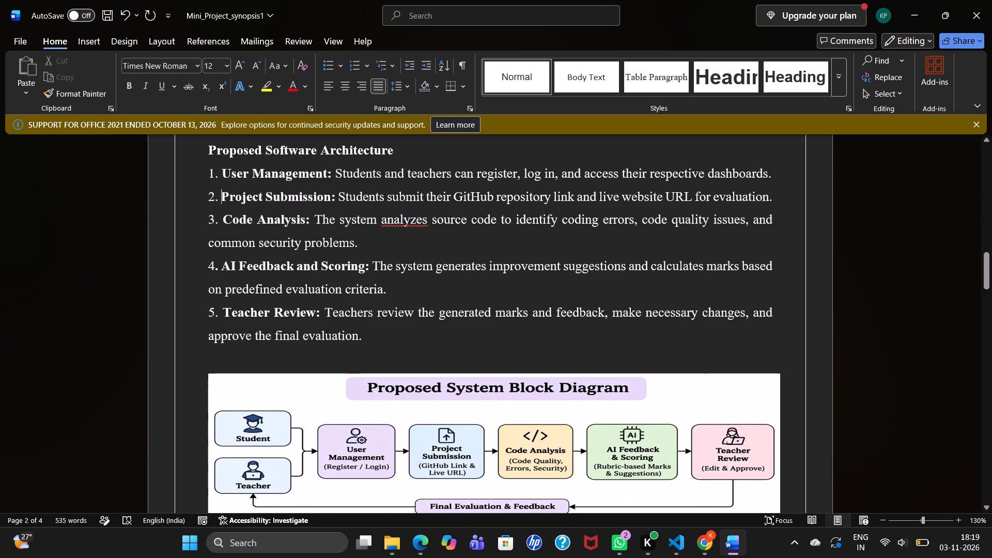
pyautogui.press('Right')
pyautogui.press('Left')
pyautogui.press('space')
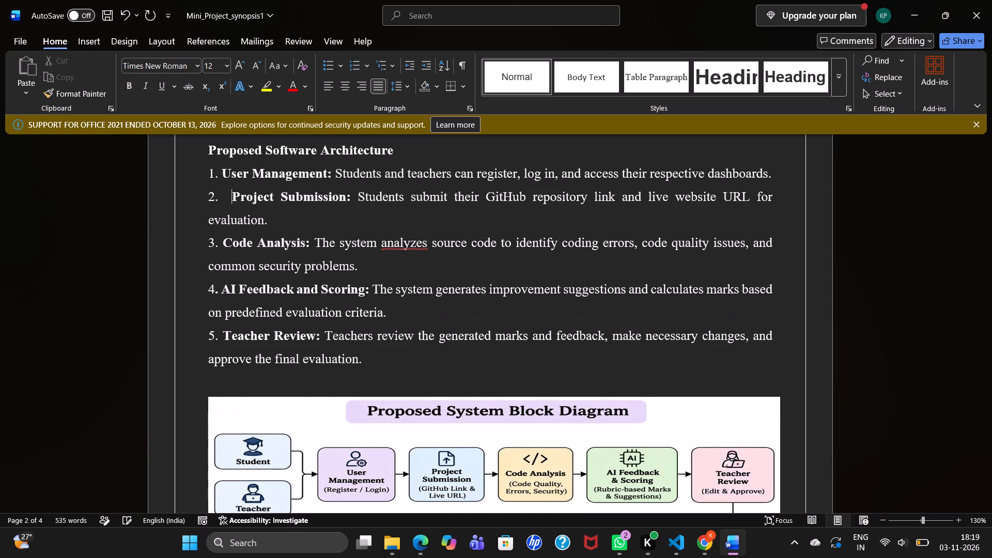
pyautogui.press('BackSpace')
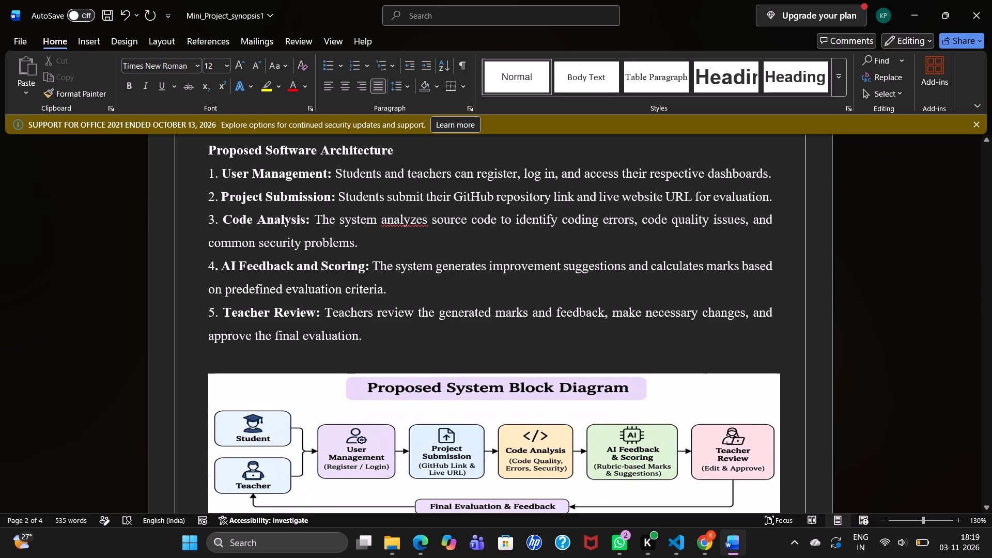
# Remove the space between the number and the bold title in items 3, 1 and 2 of the Proposed Software Architecture list.
pyautogui.click(221, 217)
pyautogui.press('BackSpace')
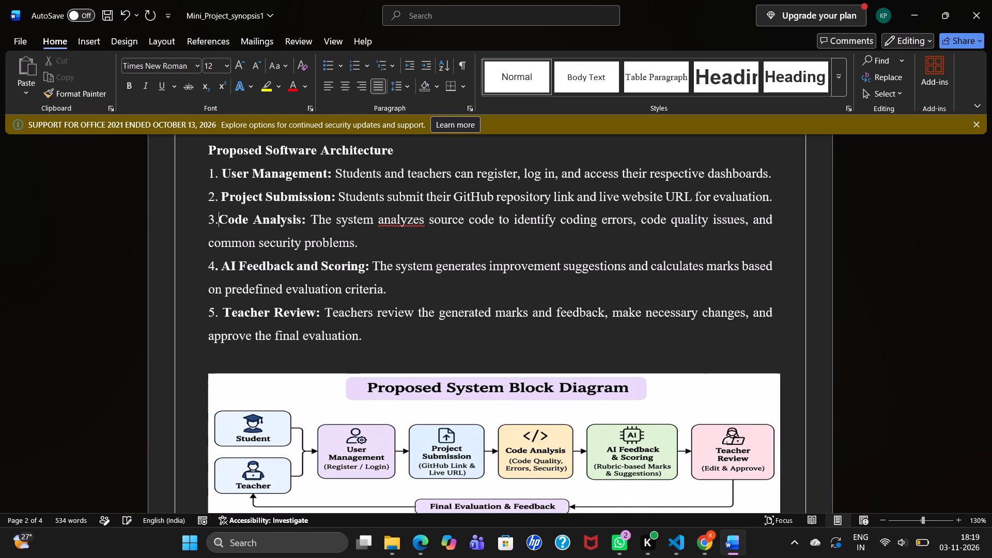
pyautogui.click(224, 168)
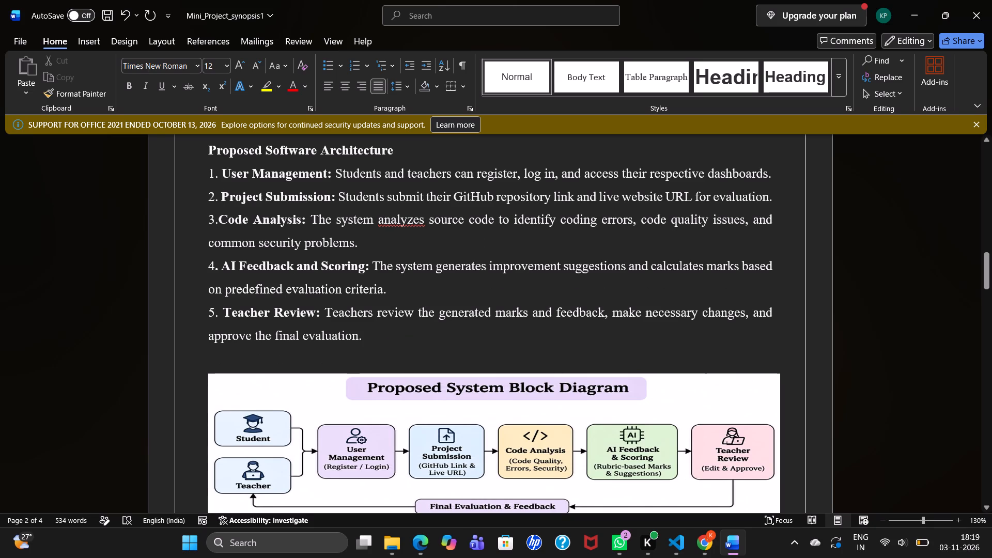
pyautogui.press('BackSpace')
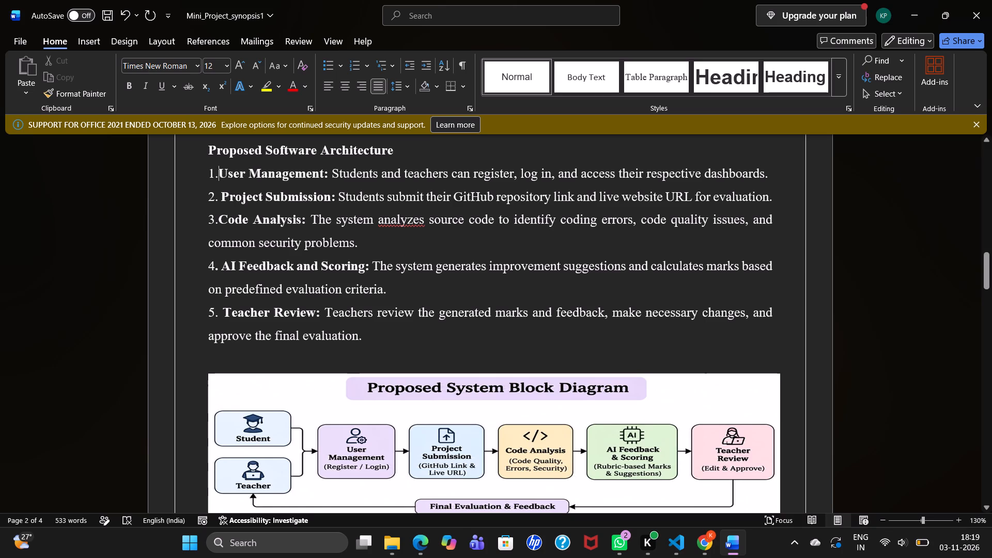
pyautogui.click(220, 198)
pyautogui.press('Right')
pyautogui.press('Delete')
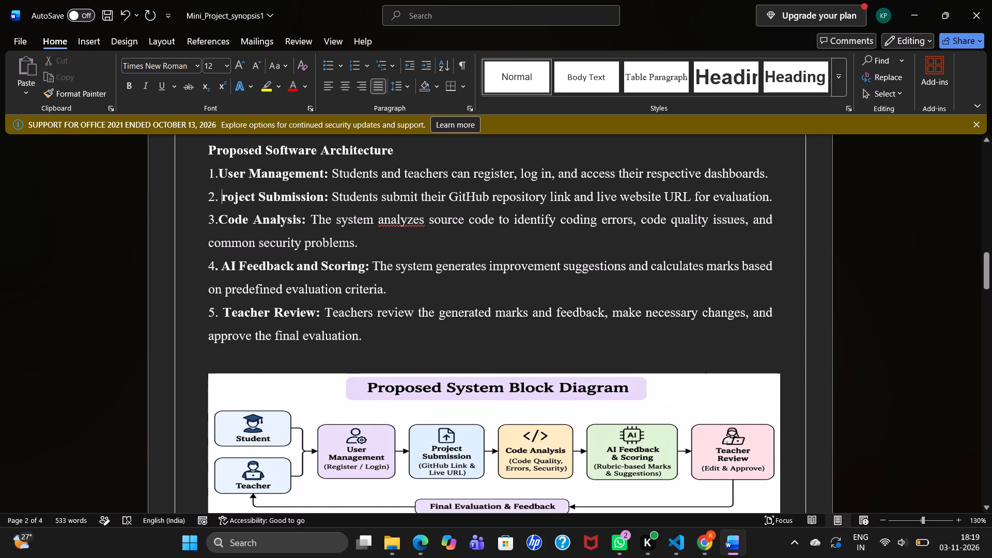
pyautogui.hotkey('ctrl', 'z')
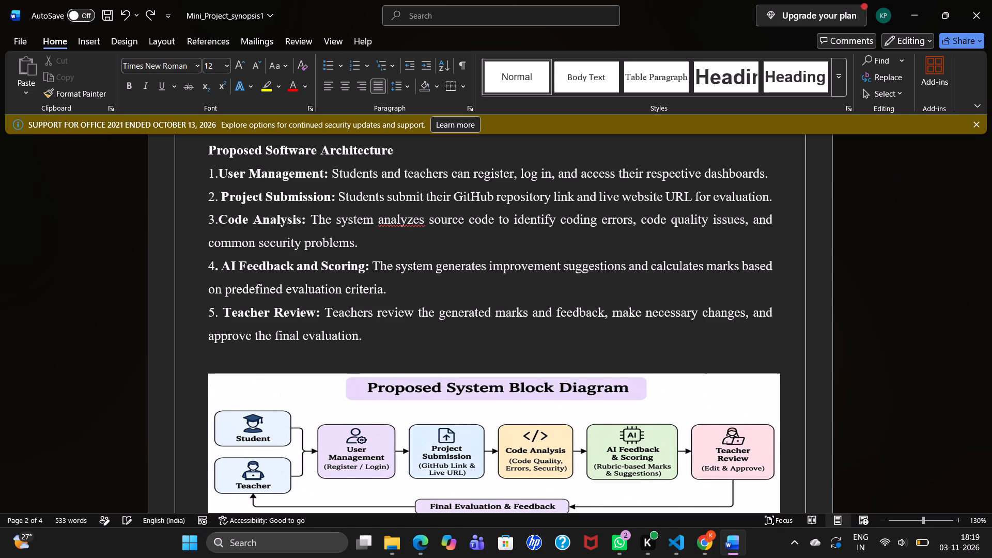
pyautogui.press('BackSpace')
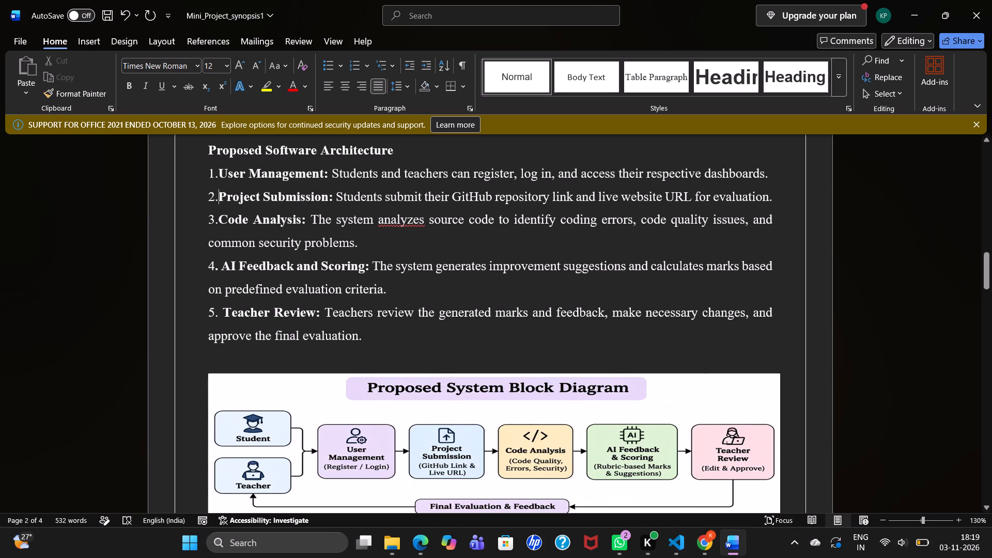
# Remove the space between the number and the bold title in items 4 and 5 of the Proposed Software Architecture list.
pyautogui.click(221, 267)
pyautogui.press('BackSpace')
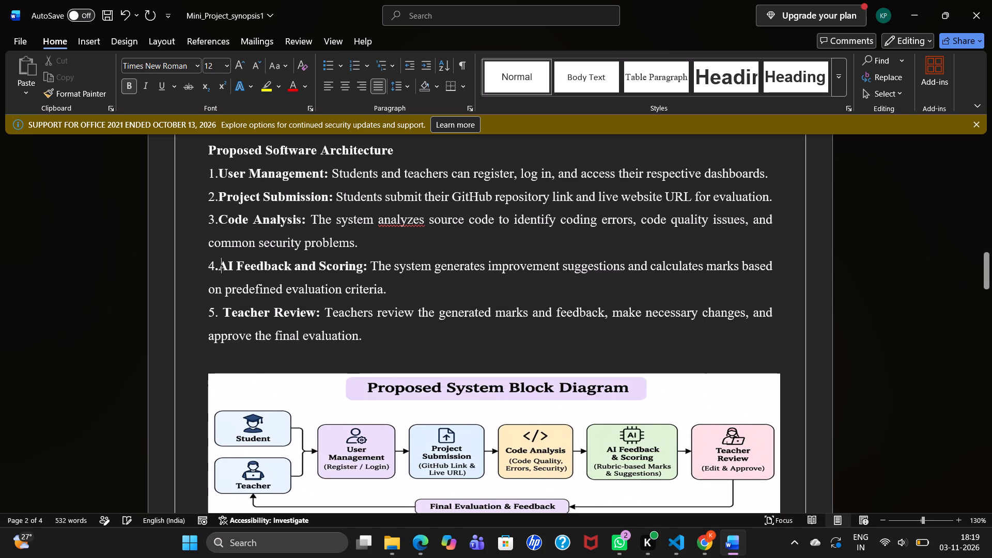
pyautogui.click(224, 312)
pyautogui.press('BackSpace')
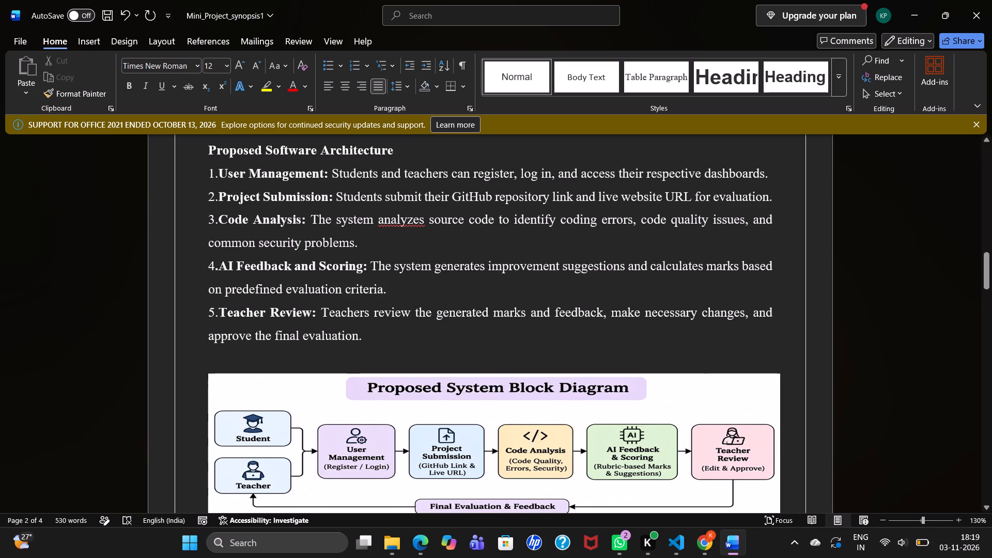
# Insert a single space between the number and the bold title in all five Proposed Software Architecture items.
pyautogui.click(218, 173)
pyautogui.press('space')
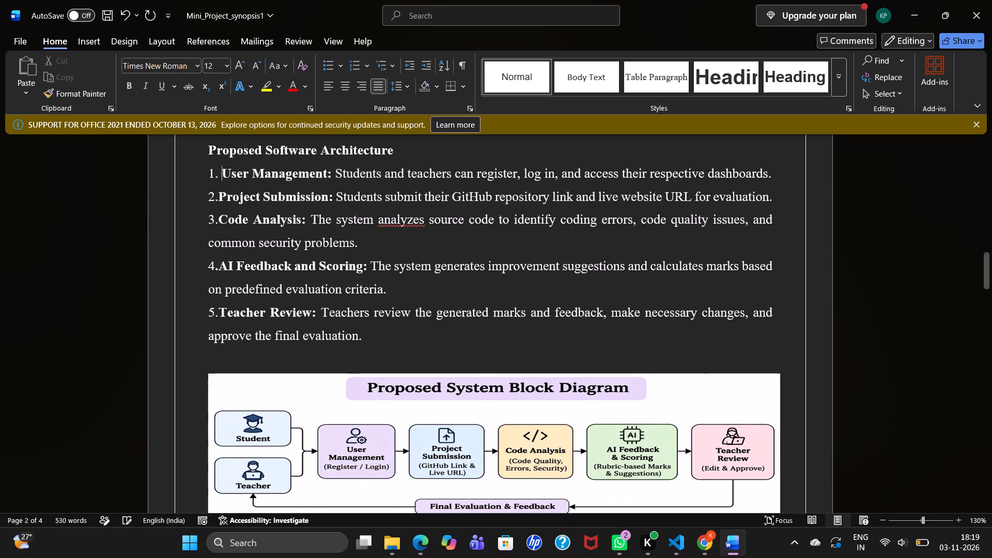
pyautogui.click(216, 197)
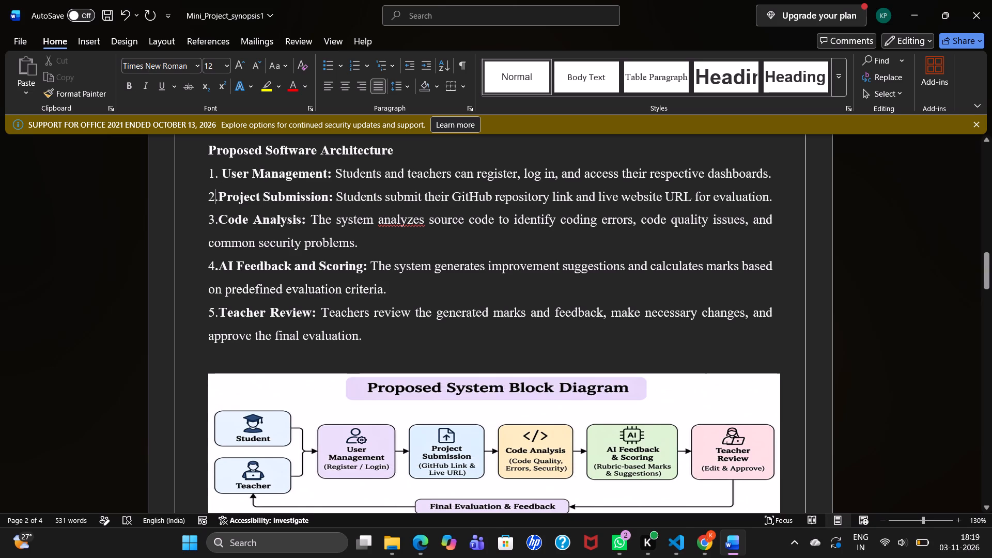
pyautogui.press('Right')
pyautogui.press('space')
pyautogui.press('Down')
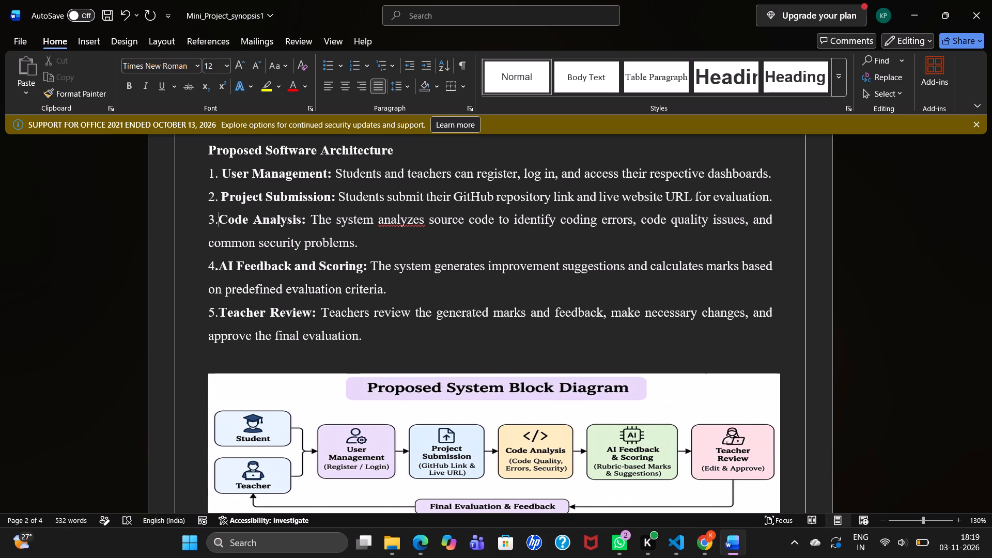
pyautogui.press('space')
pyautogui.press('Down')
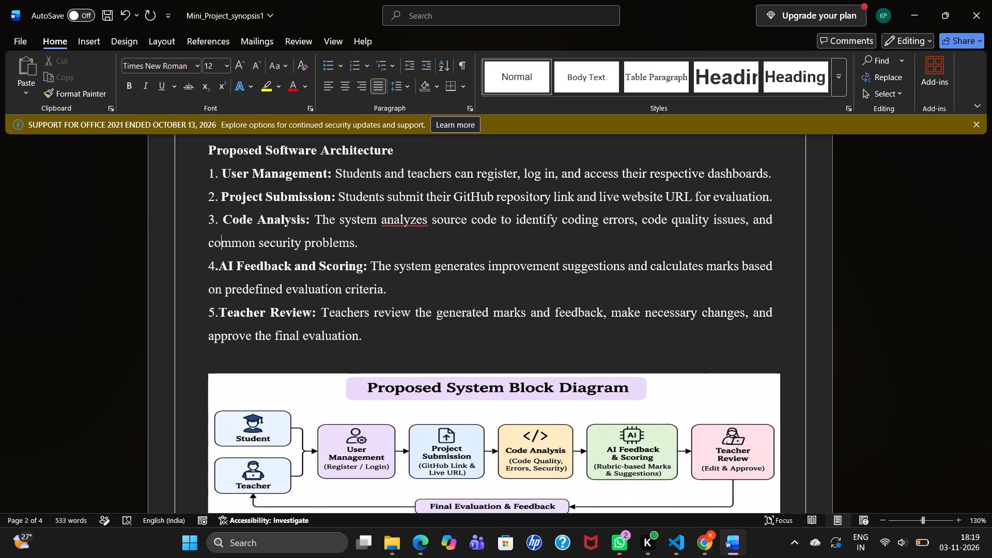
pyautogui.press('Down')
pyautogui.press('space')
pyautogui.press('Down')
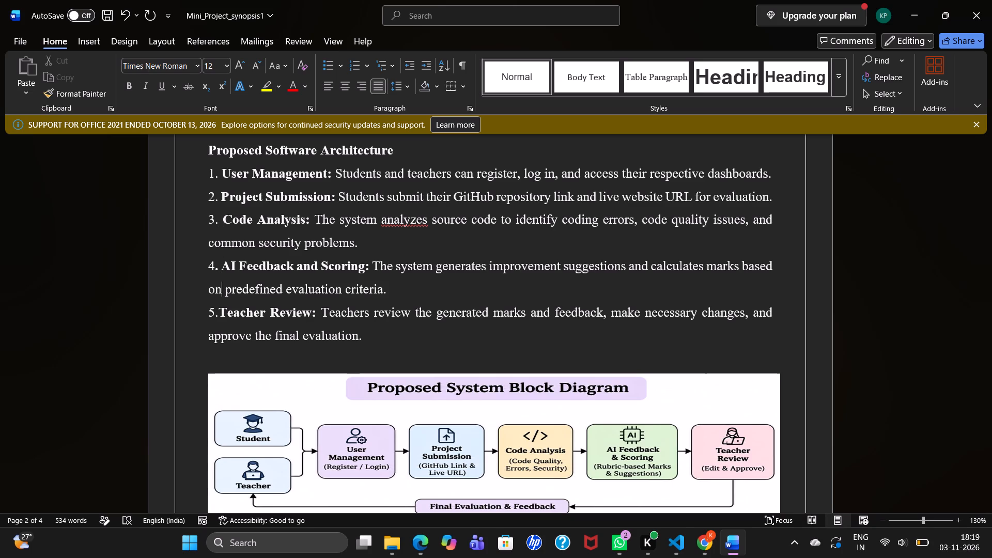
pyautogui.press('Down')
pyautogui.press('space')
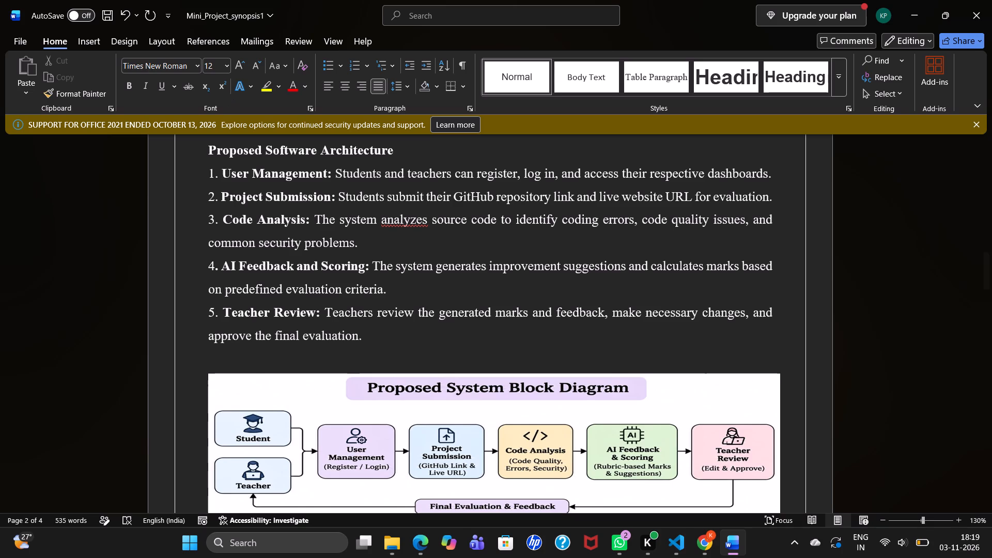
pyautogui.click(220, 217)
pyautogui.press('Right')
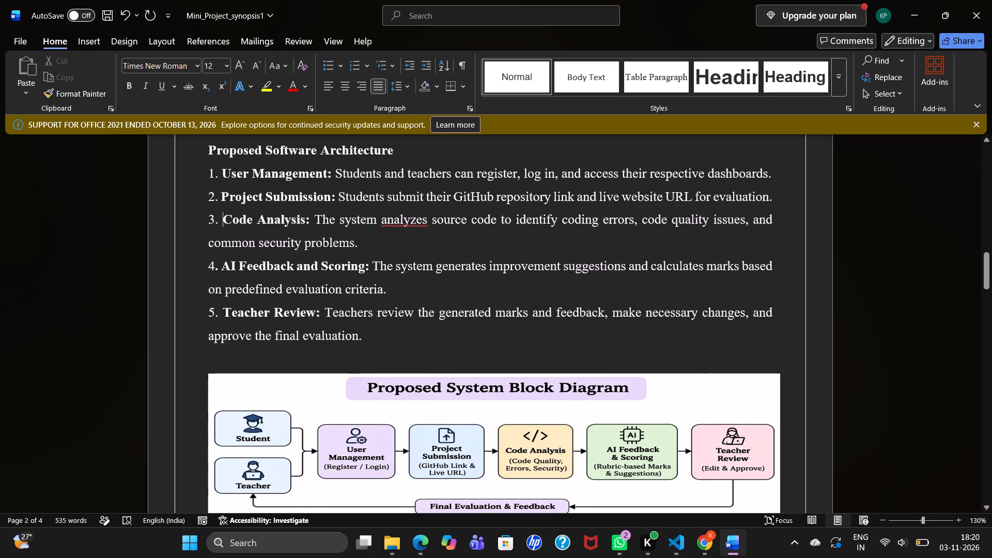
# Review the layout of pages two and three, and compare the Proposed Software Architecture list with the exported Mini_Project_Synopsis PDF in Edge.
pyautogui.scroll(-2, 300, 247)
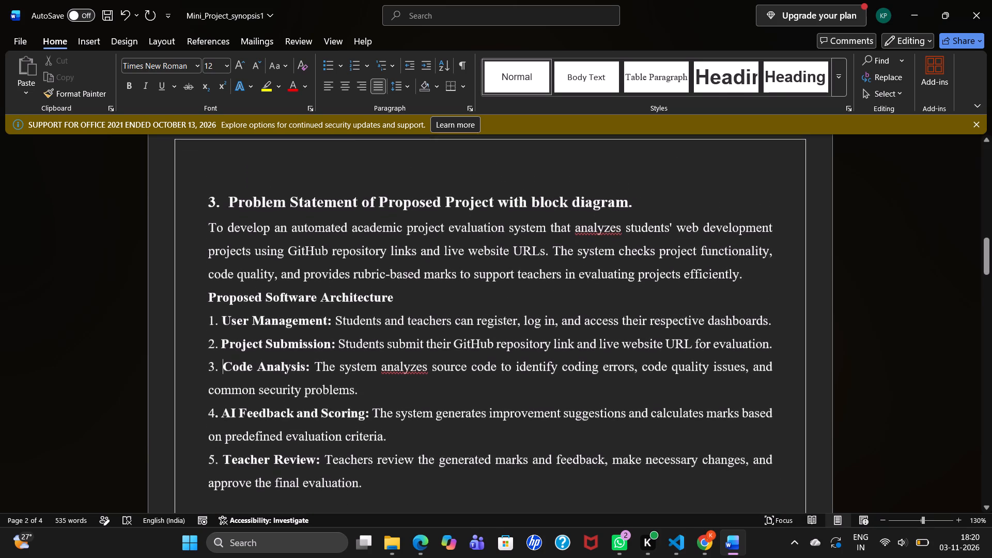
pyautogui.scroll(-5, 300, 247)
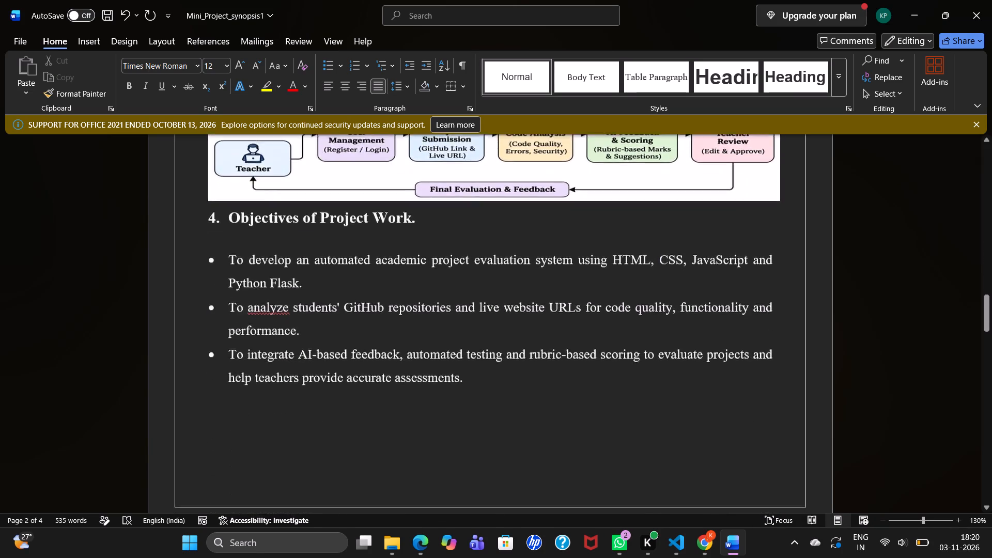
pyautogui.scroll(-2, 300, 247)
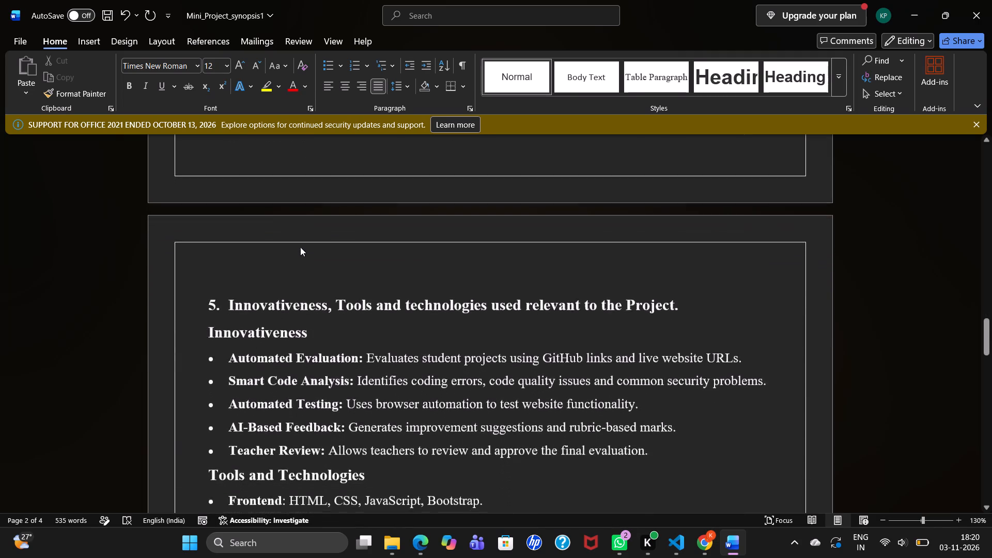
pyautogui.scroll(6, 300, 247)
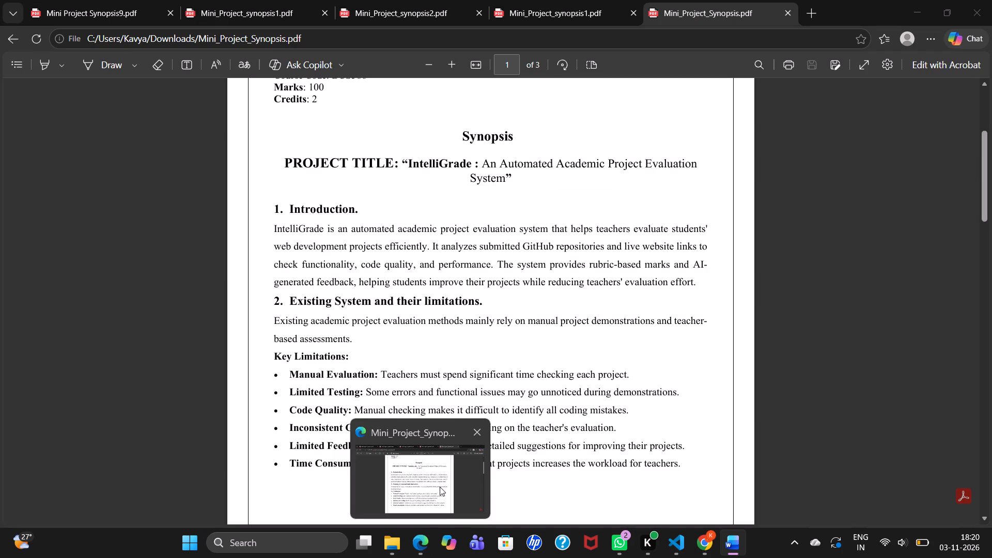
pyautogui.click(440, 487)
pyautogui.scroll(-2, 440, 487)
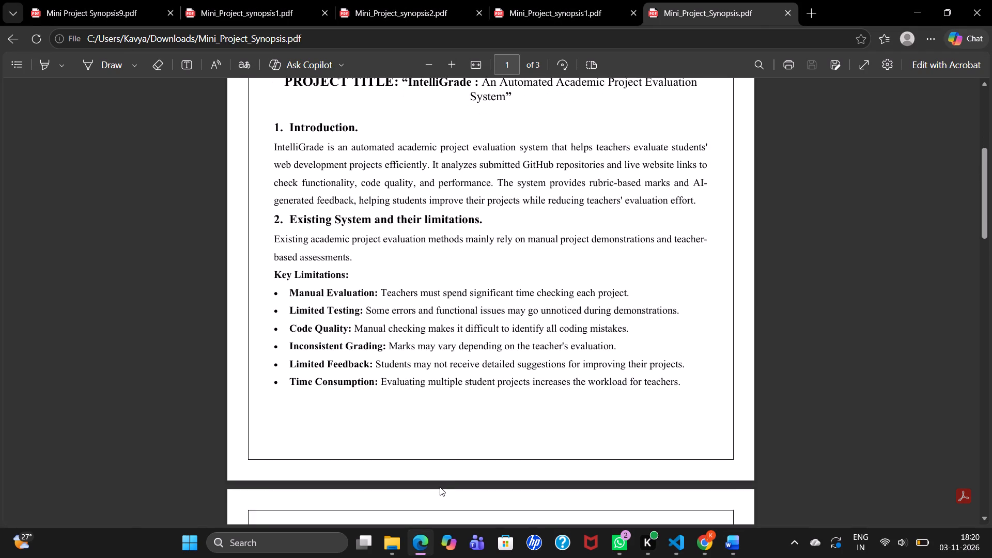
pyautogui.scroll(-2, 440, 487)
pyautogui.hscroll(7, 440, 487)
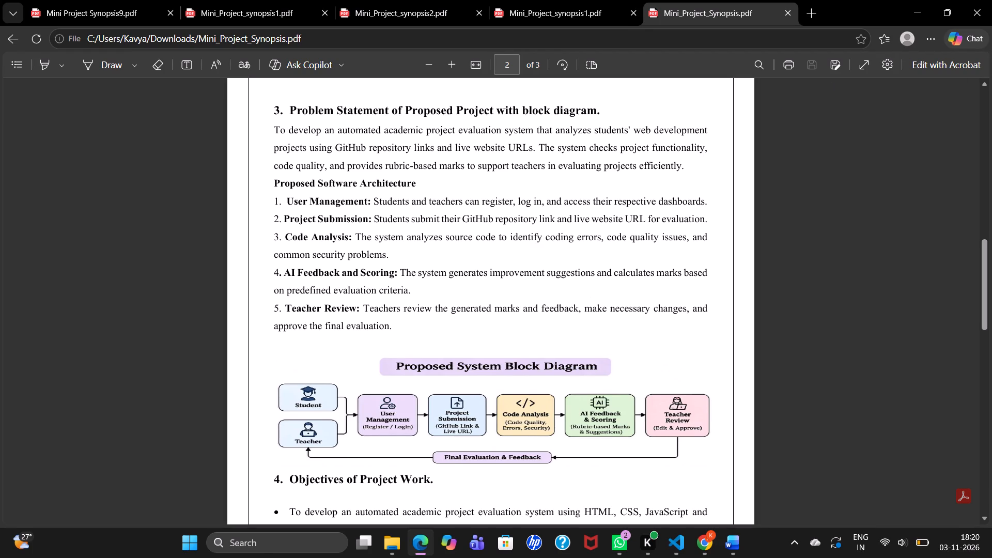
# Switch to File Explorer and try deleting Mini_Project_synopsis1, Mini Project Synopsis9, Mini_Project and Mini_Project_Synopsis together from Downloads, skipping any file in use.
pyautogui.click(381, 557)
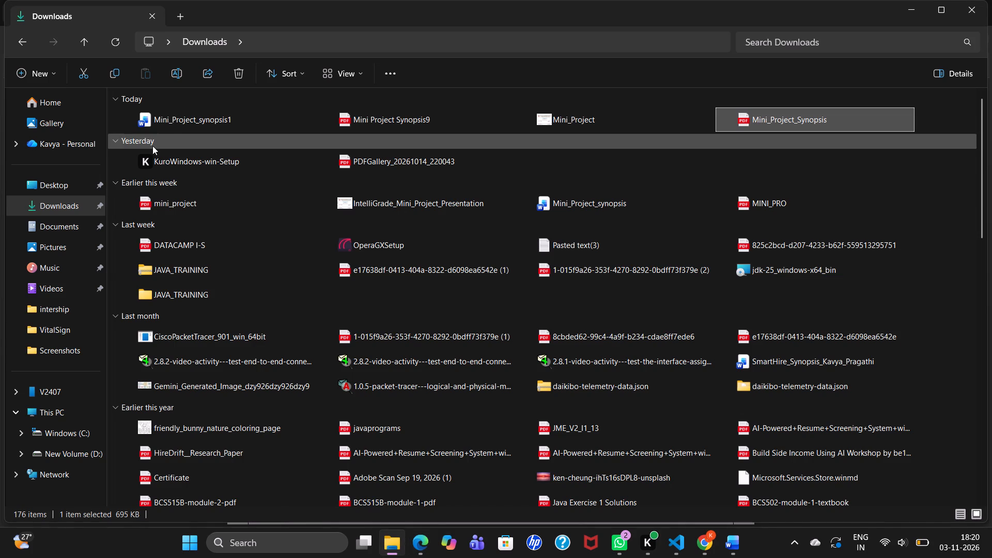
pyautogui.click(181, 120)
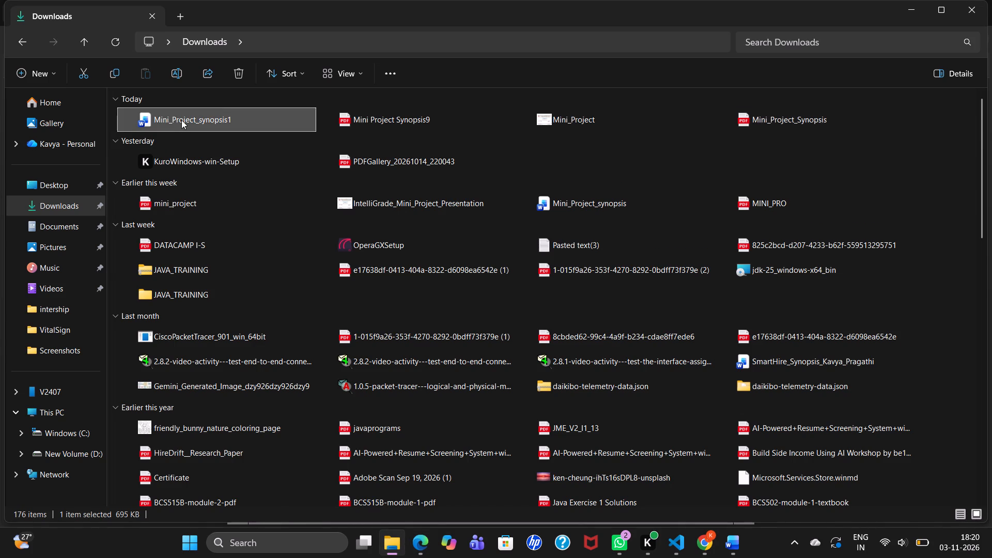
pyautogui.keyDown('ctrl'); pyautogui.click(348, 125); pyautogui.keyUp('ctrl')
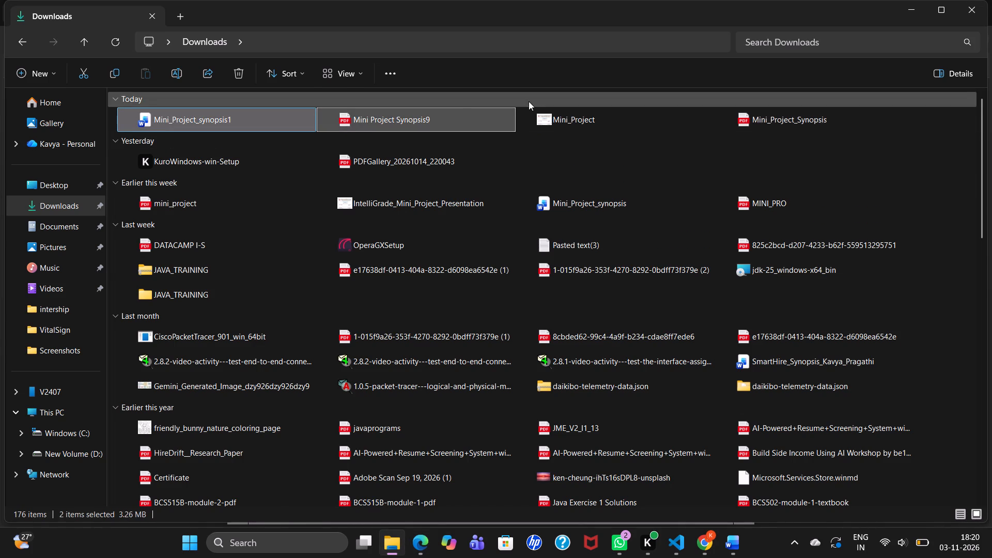
pyautogui.keyDown('ctrl'); pyautogui.click(568, 126); pyautogui.keyUp('ctrl')
pyautogui.keyDown('ctrl'); pyautogui.click(799, 110); pyautogui.keyUp('ctrl')
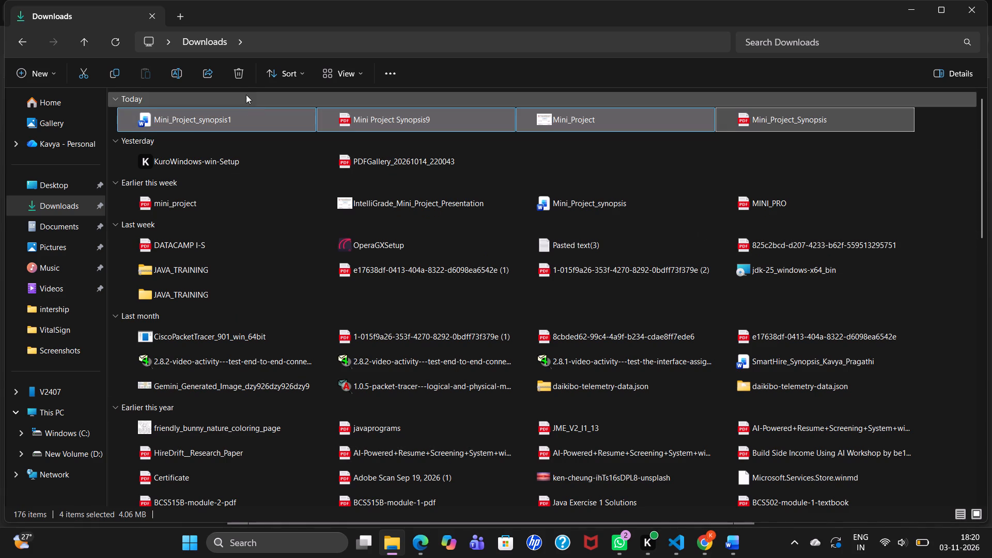
pyautogui.click(236, 66)
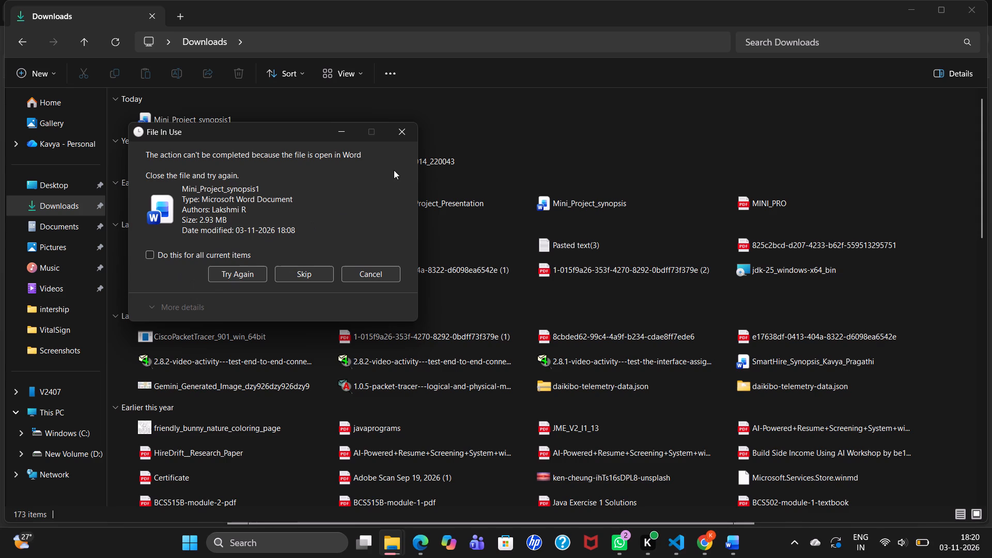
pyautogui.click(398, 130)
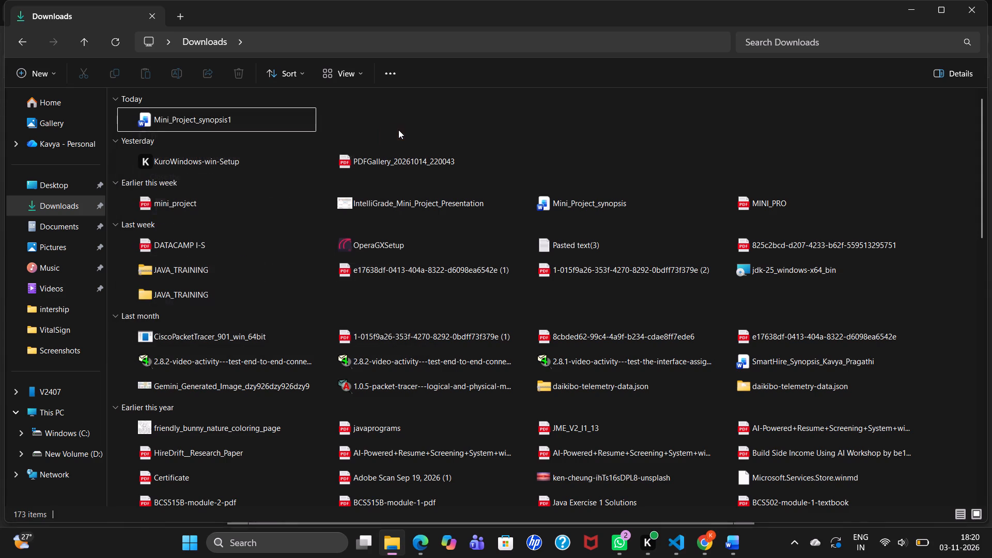
pyautogui.click(401, 138)
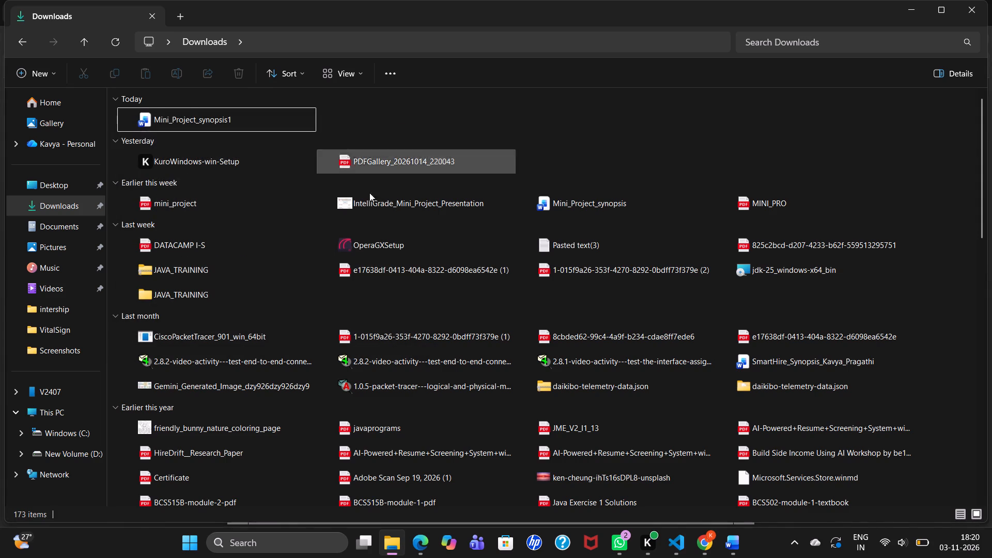
pyautogui.click(327, 245)
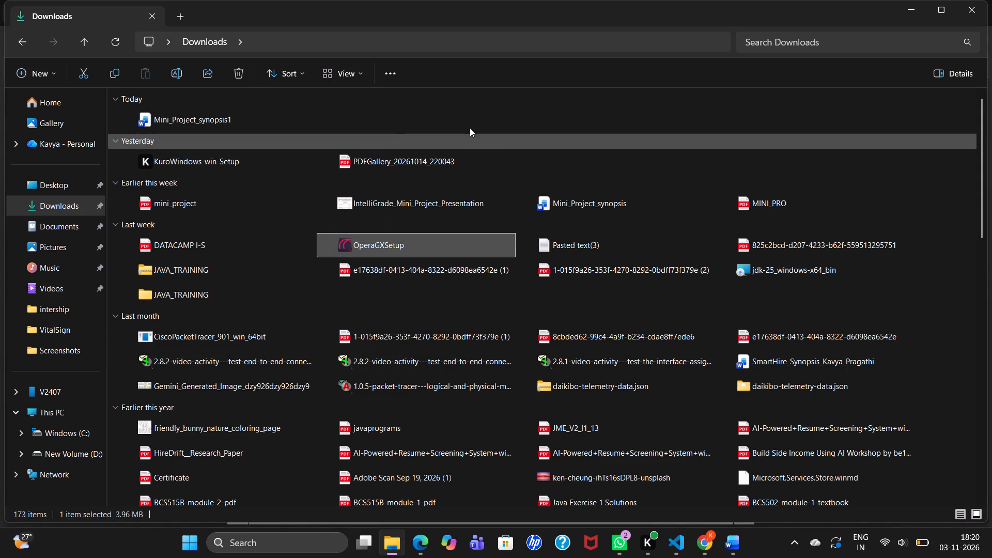
pyautogui.click(470, 128)
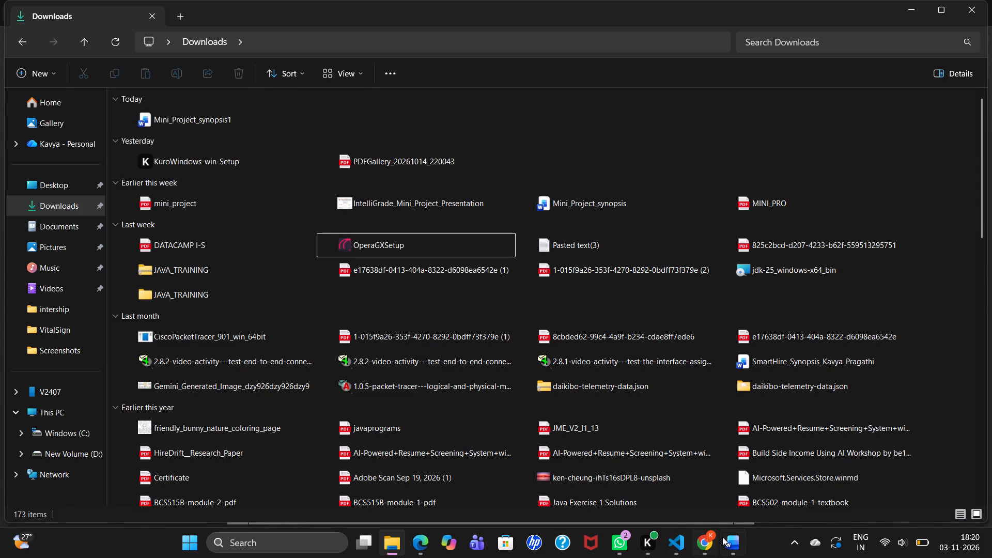
# Switch to Word and save the synopsis as the Word document Mini_Project_synopsis1 in Downloads.
pyautogui.click(727, 537)
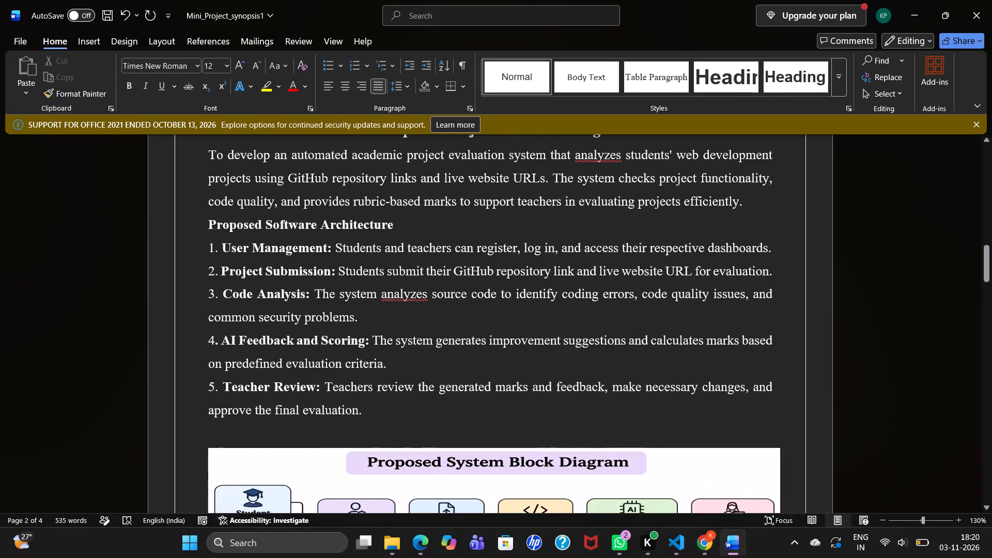
pyautogui.scroll(1, 504, 303)
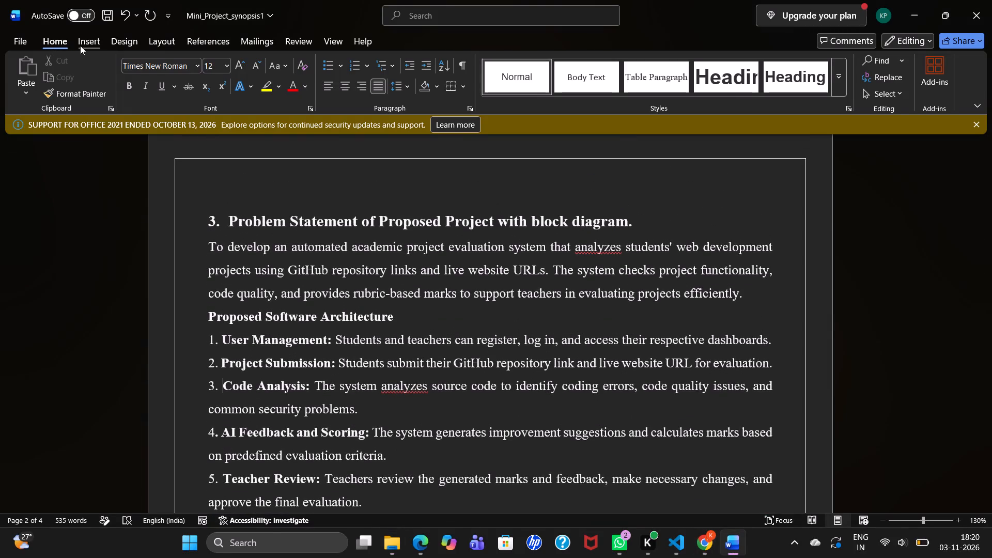
pyautogui.click(24, 43)
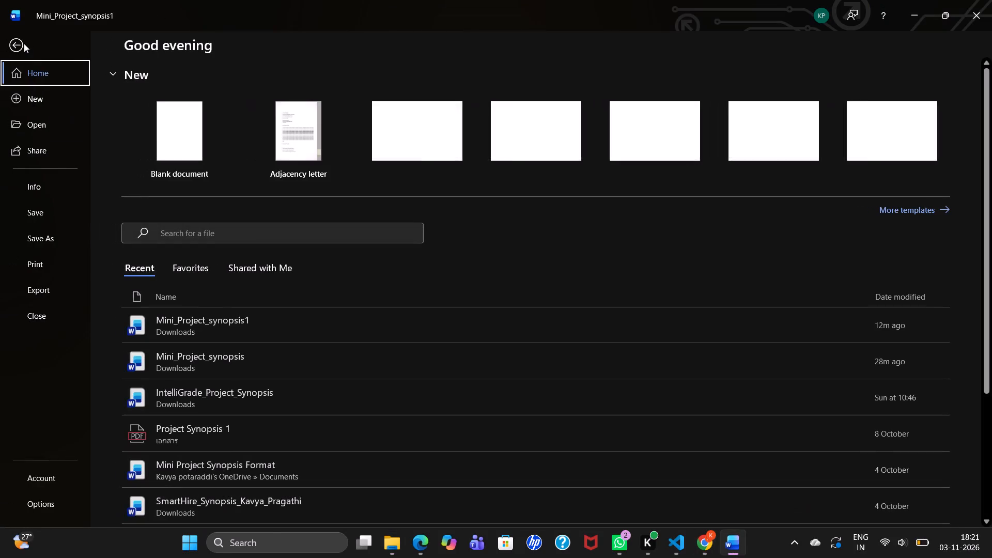
pyautogui.click(51, 241)
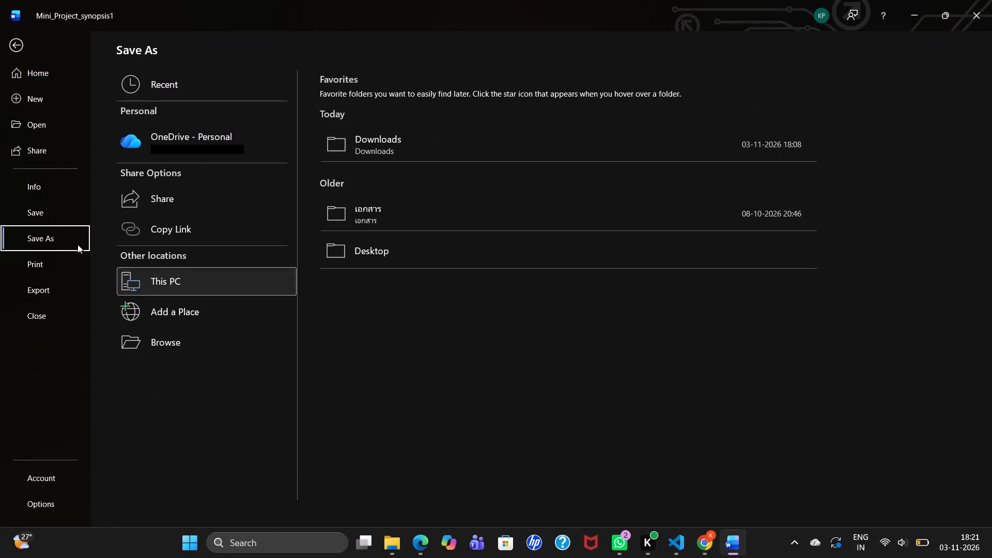
pyautogui.click(27, 69)
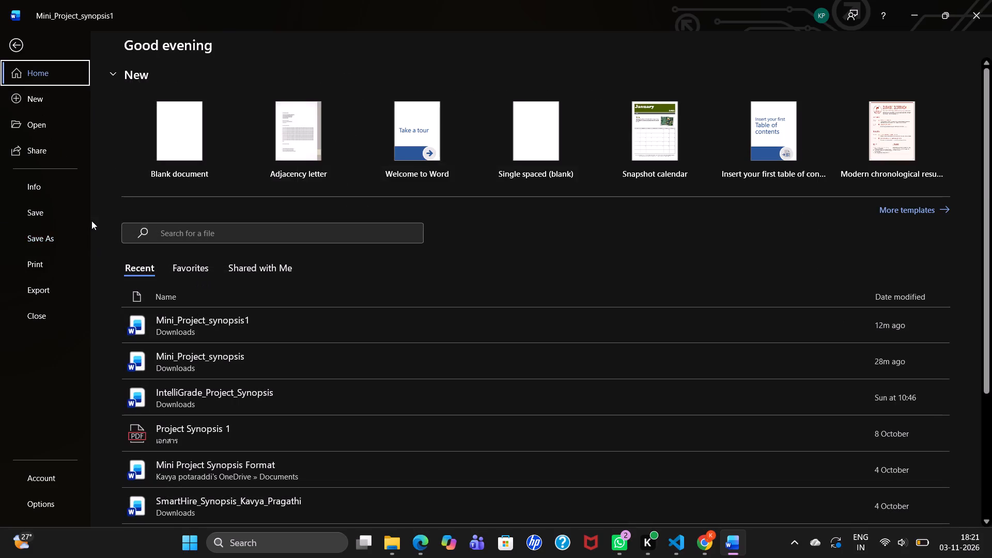
pyautogui.scroll(-2, 91, 221)
pyautogui.click(41, 239)
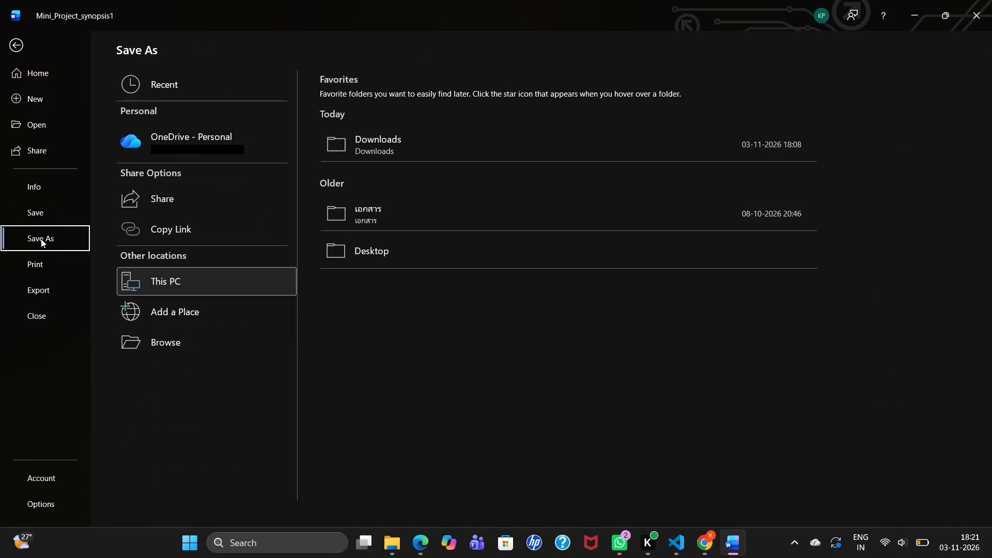
pyautogui.click(325, 149)
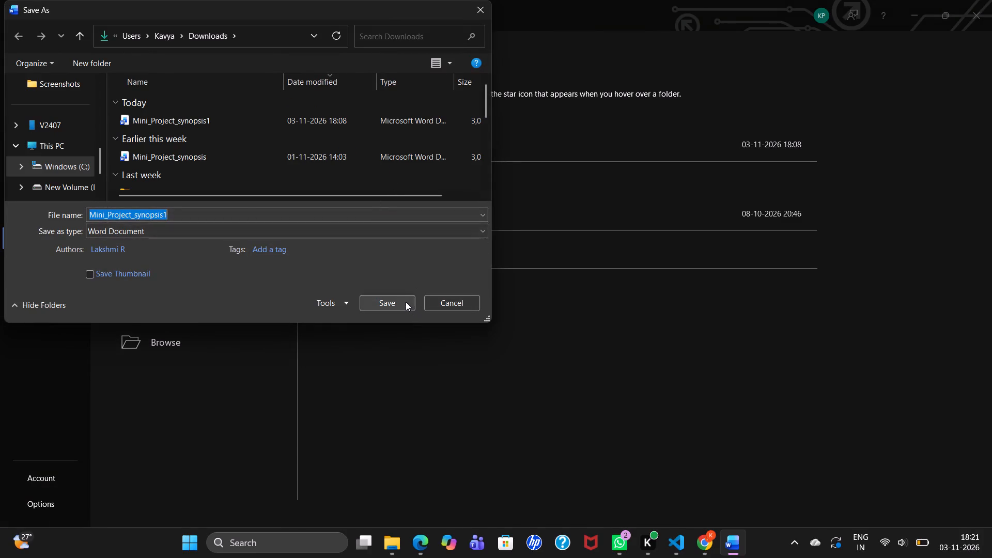
pyautogui.click(406, 302)
# Check the end of the document from the signature table through page four.
pyautogui.scroll(-6, 406, 302)
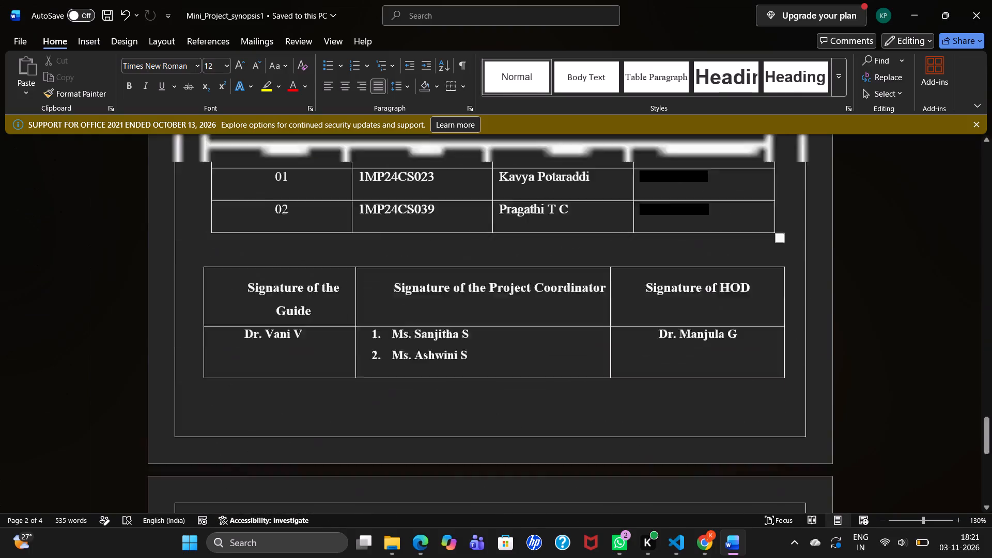
pyautogui.scroll(-7, 406, 302)
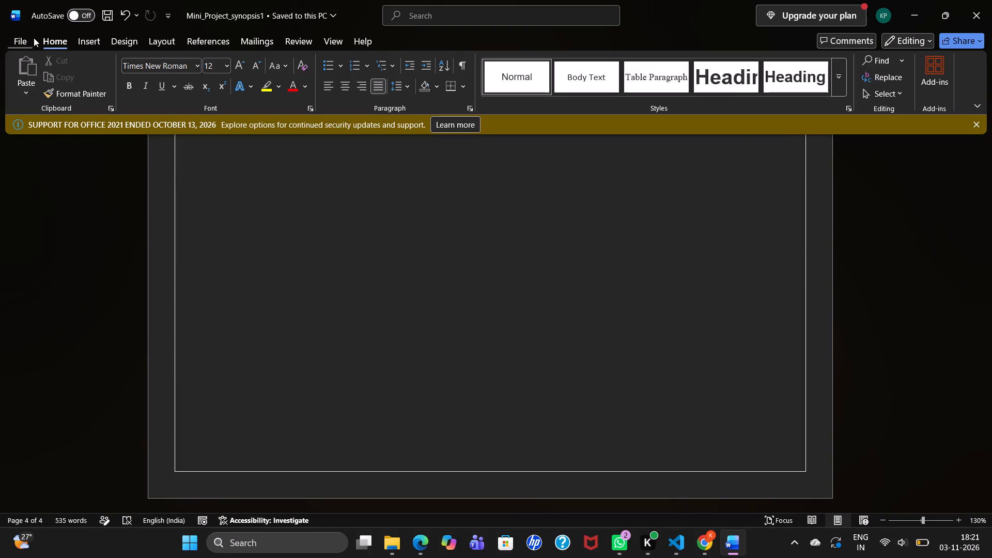
# Print only pages 1,2,3 of the synopsis with Microsoft Print to PDF.
pyautogui.click(34, 38)
pyautogui.click(54, 262)
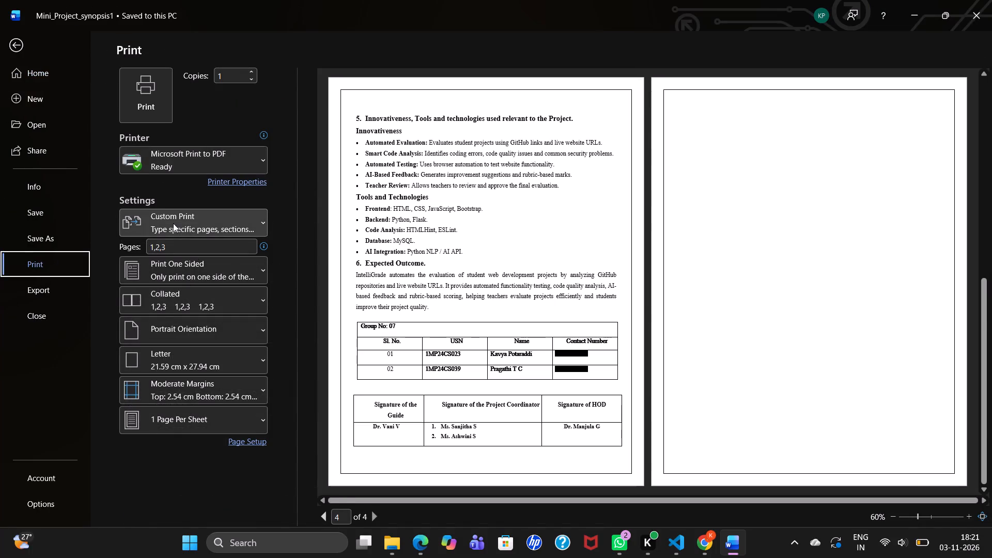
pyautogui.press('Return')
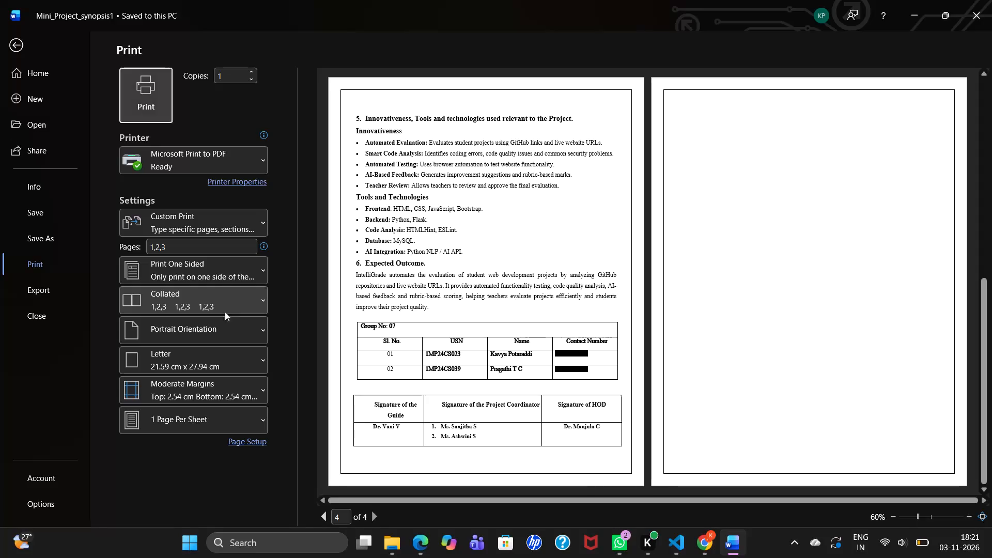
pyautogui.click(183, 250)
pyautogui.press('Return')
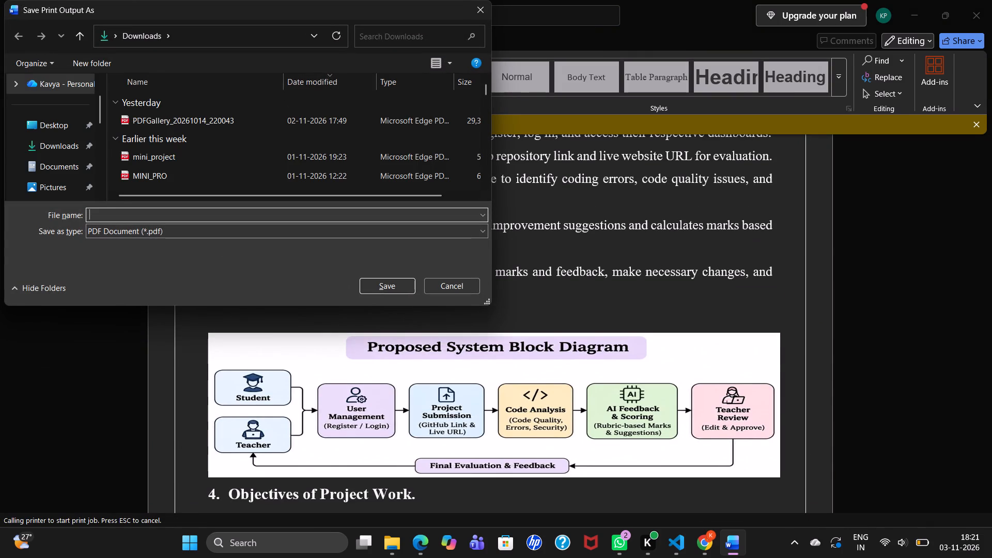
# Save the print output as the PDF document MINI_Project_synopsis in Downloads.
pyautogui.hotkey('shift', 'm')
pyautogui.hotkey('shift', 'i')
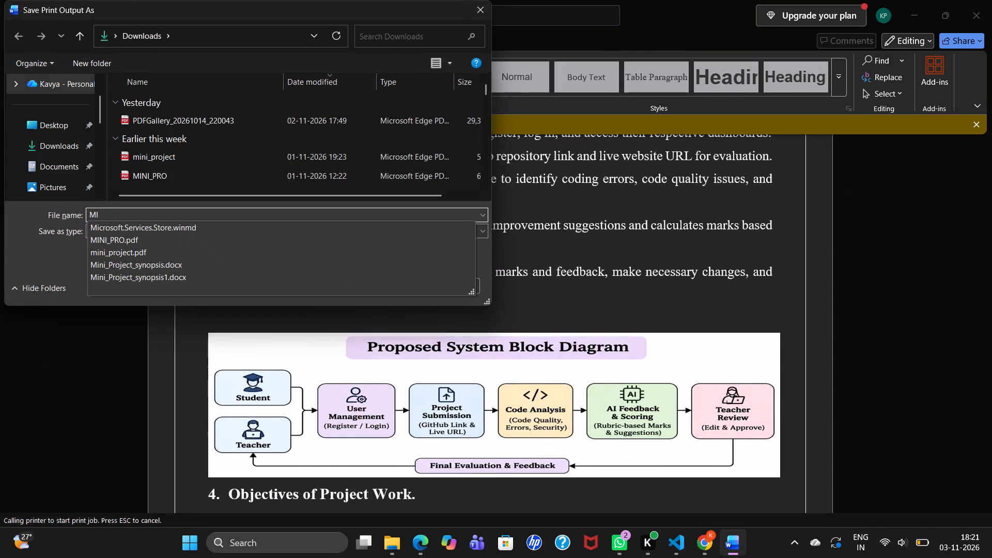
pyautogui.write('NI')
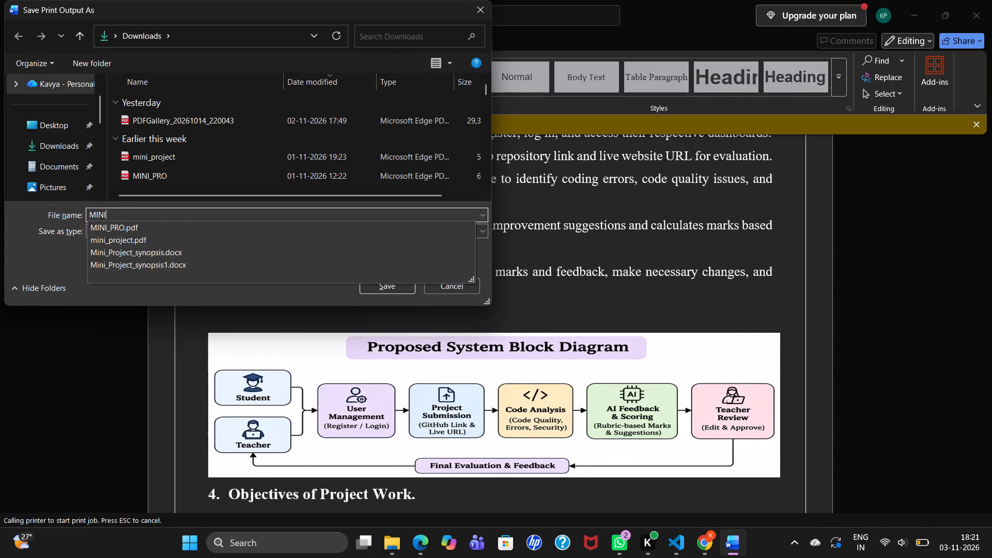
pyautogui.hotkey('shift', '+')
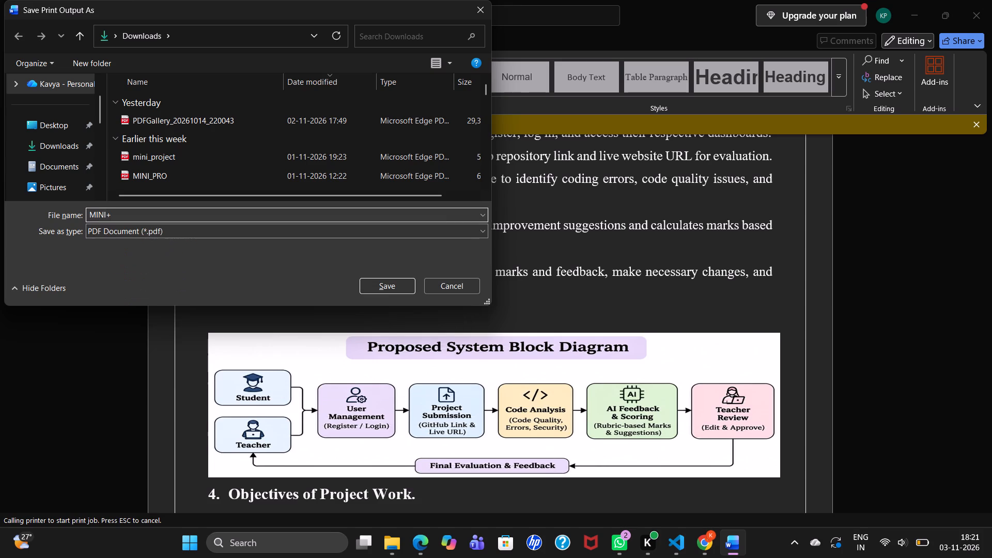
pyautogui.press('BackSpace')
pyautogui.hotkey('shift', '_')
pyautogui.press('space')
pyautogui.press('BackSpace')
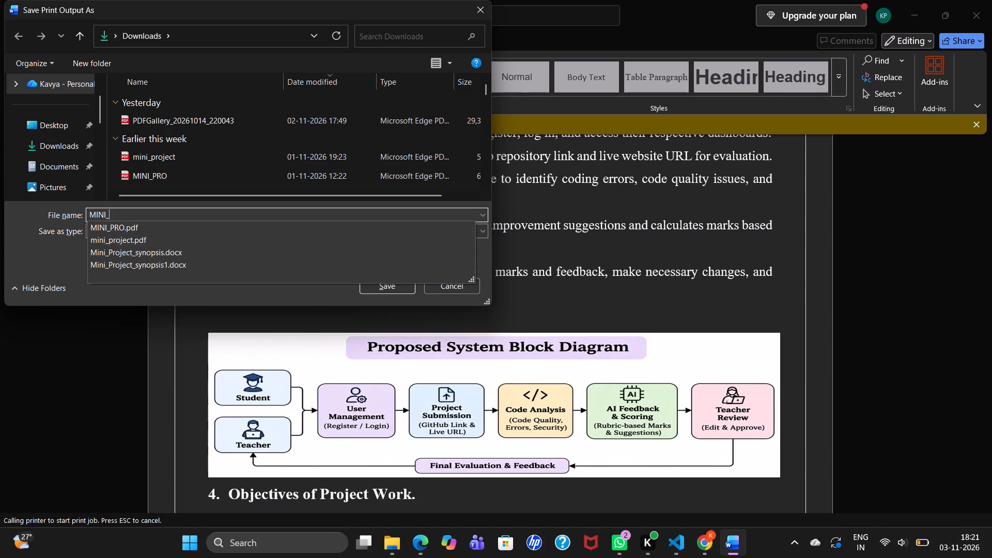
pyautogui.write('Project')
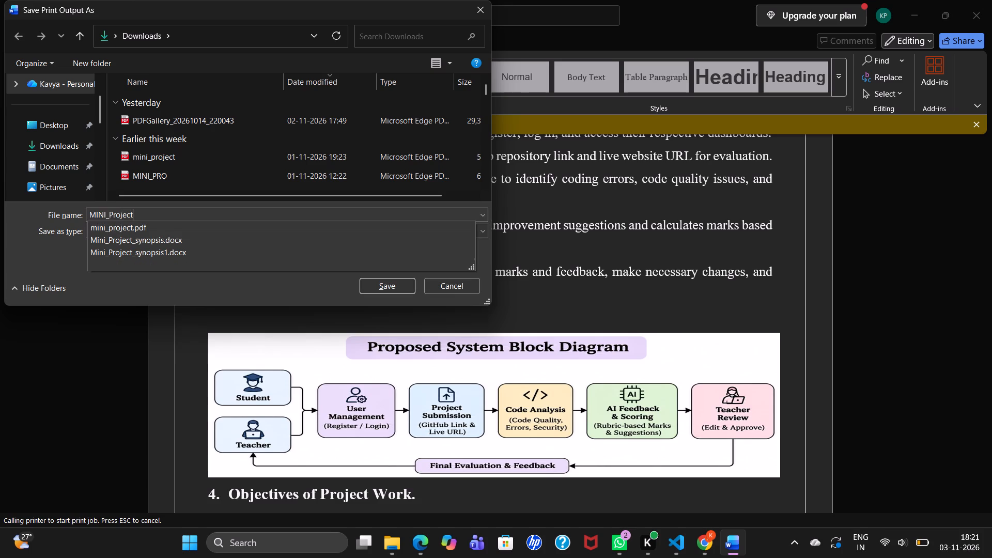
pyautogui.write('_sy')
pyautogui.write('nopsis')
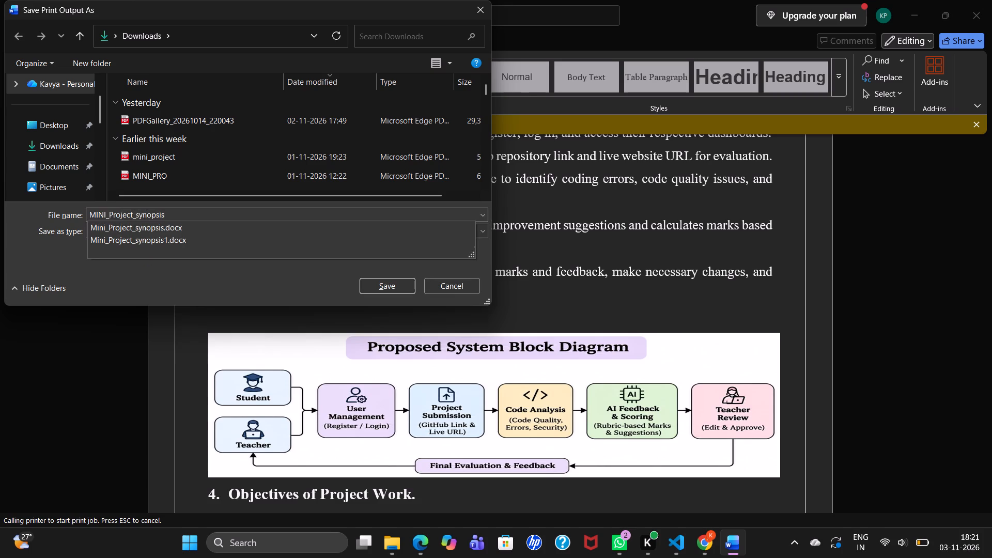
pyautogui.press('Return')
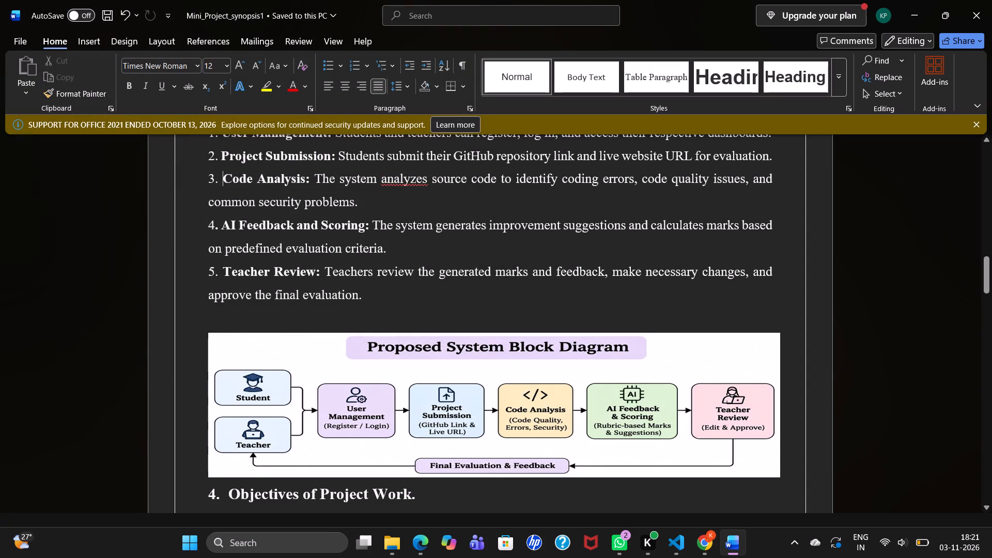
# Switch to File Explorer and show the Downloads folder.
pyautogui.click(405, 541)
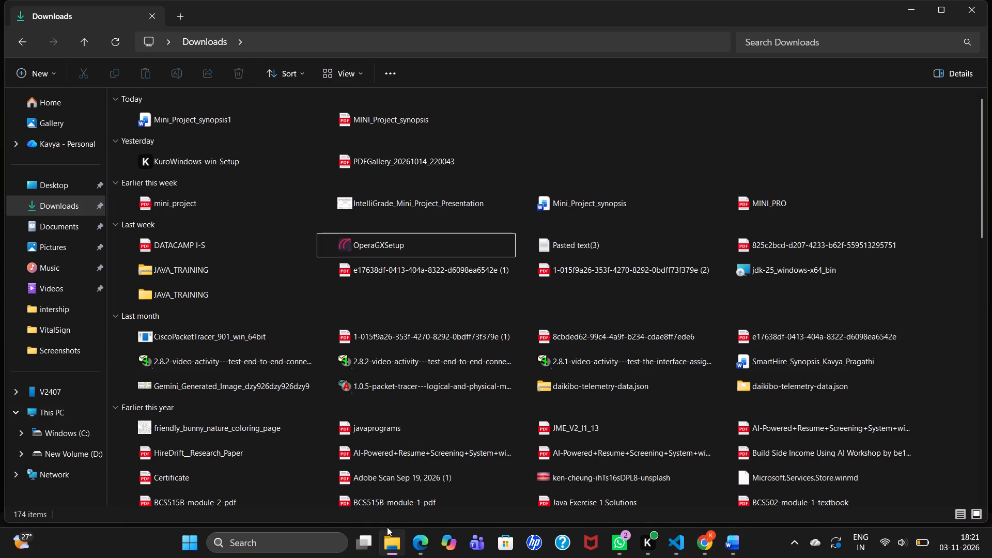
# Open the new MINI_Project_synopsis PDF from Downloads and check the layout of all its pages against the page borders.
pyautogui.doubleClick(367, 113)
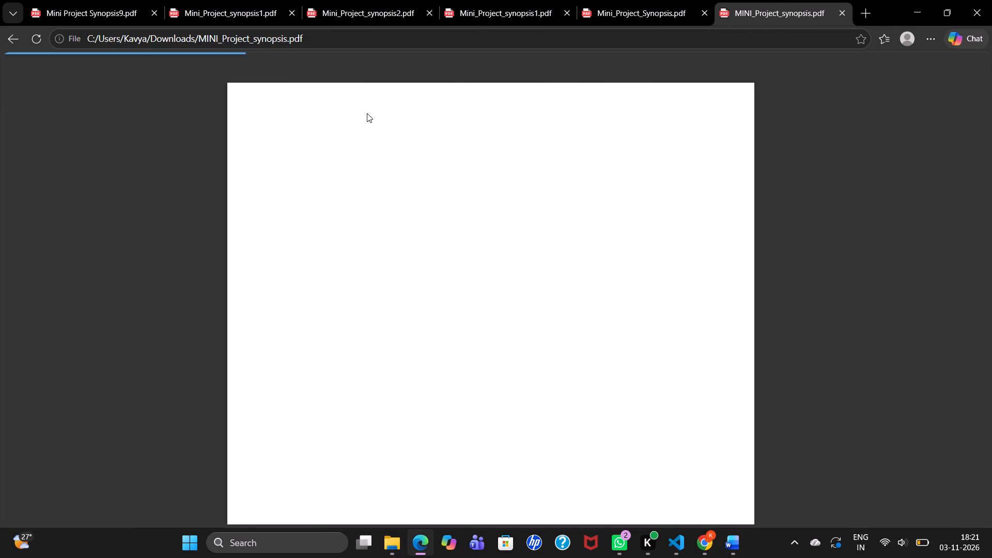
pyautogui.scroll(-4, 359, 200)
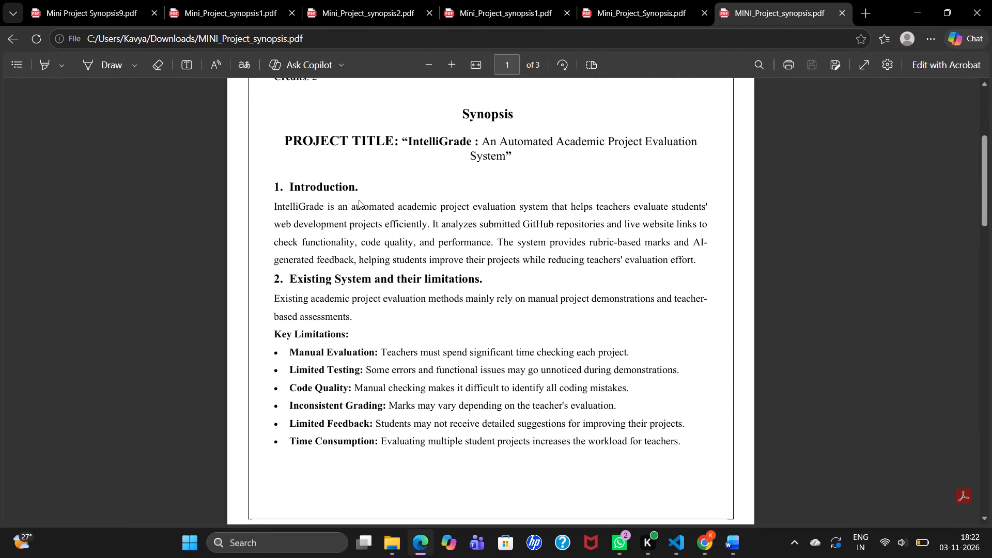
pyautogui.scroll(-2, 359, 200)
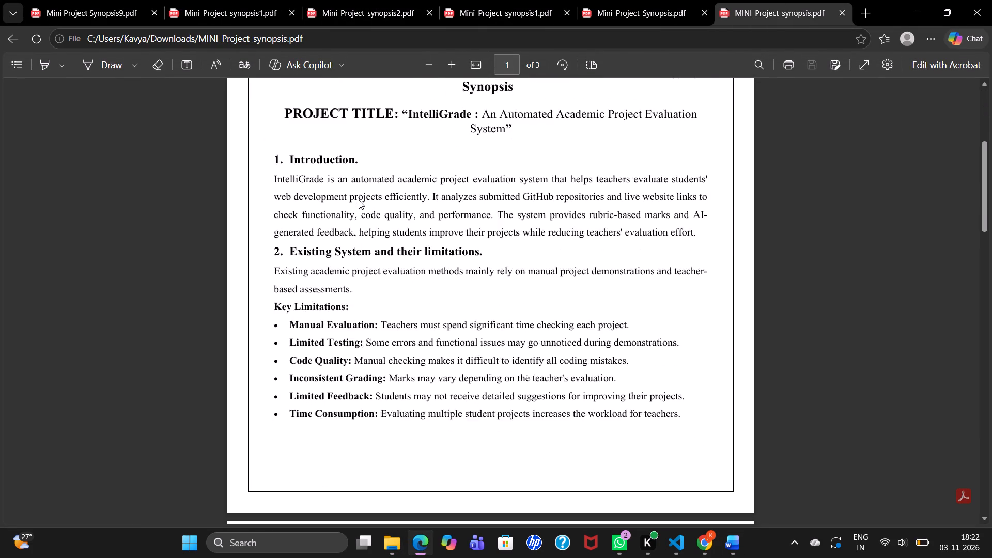
pyautogui.scroll(-3, 359, 200)
pyautogui.hscroll(4, 359, 200)
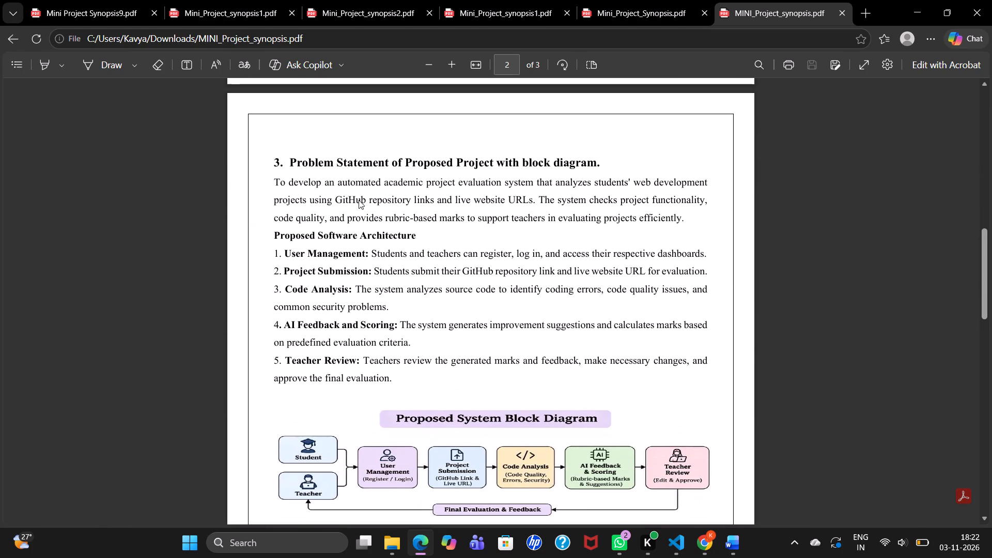
pyautogui.scroll(-1, 298, 283)
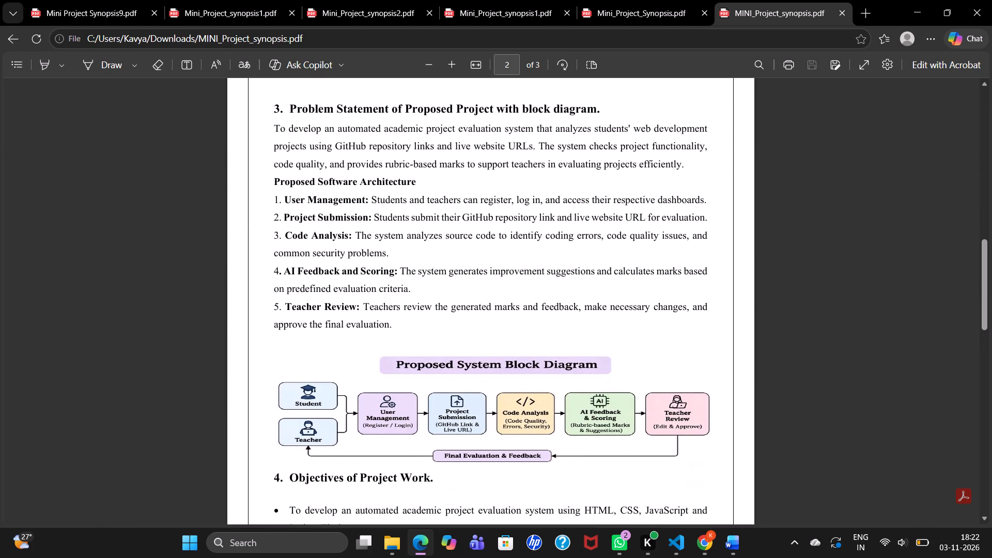
pyautogui.scroll(-2, 298, 283)
pyautogui.hscroll(2, 298, 283)
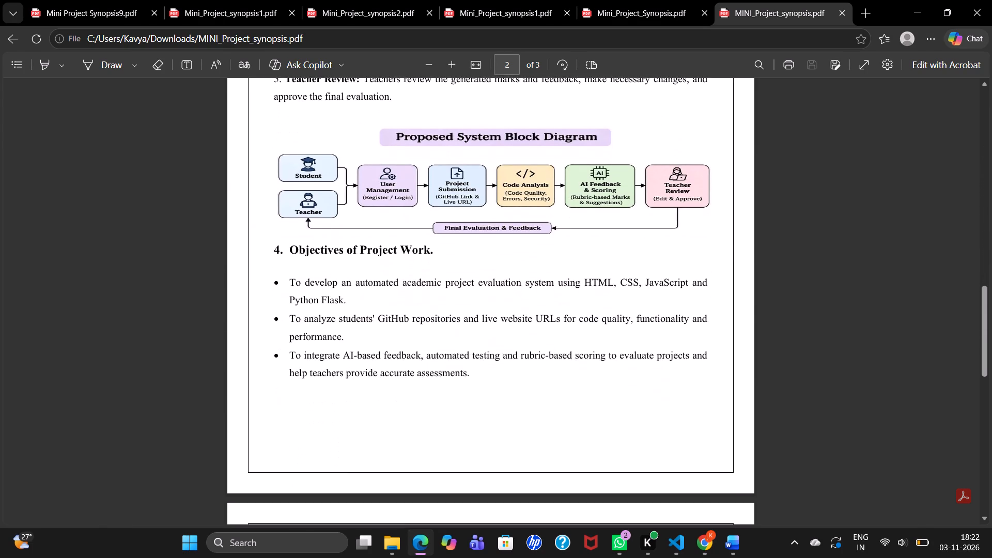
pyautogui.hscroll(10, 298, 283)
pyautogui.scroll(-1, 298, 283)
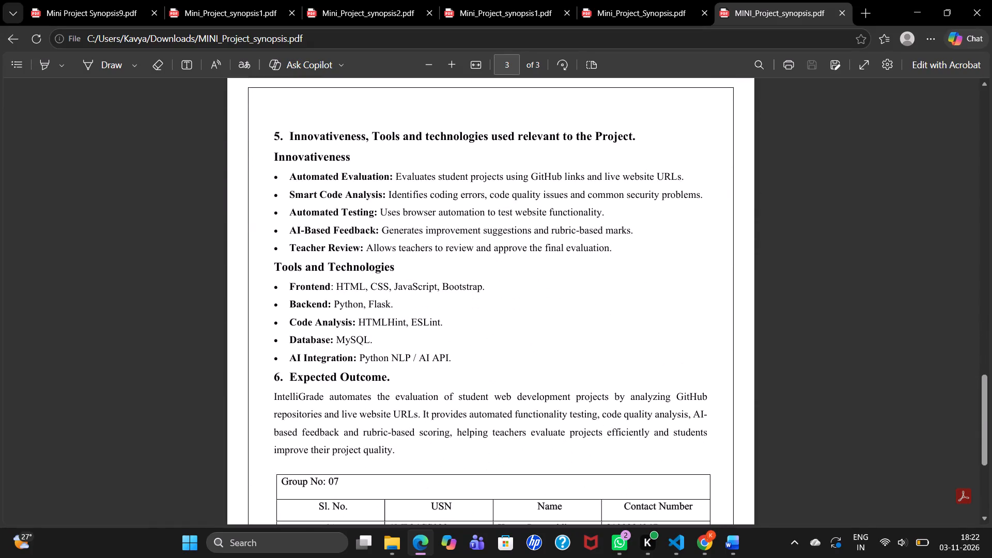
pyautogui.scroll(-1, 298, 283)
pyautogui.scroll(1, 298, 283)
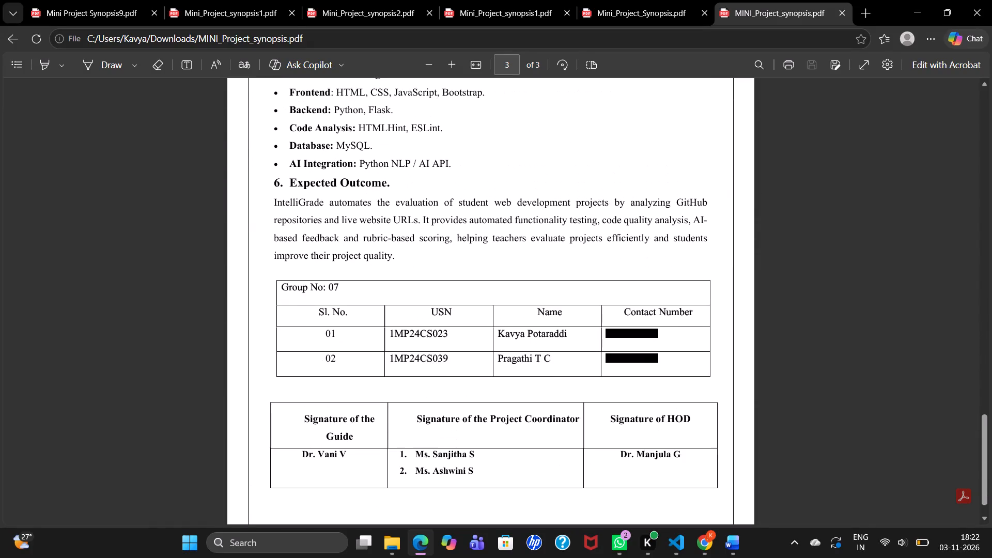
pyautogui.scroll(14, 298, 283)
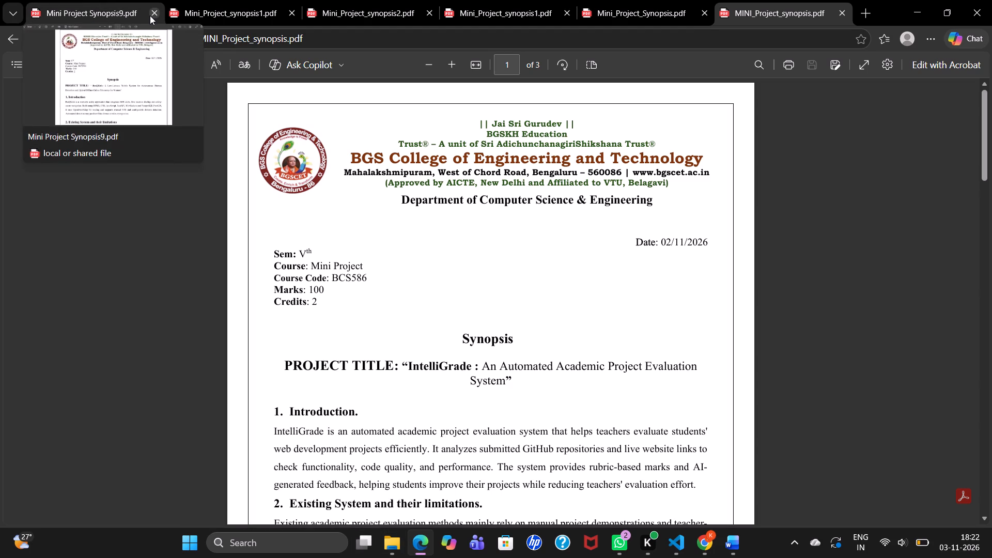
# Close the five older synopsis PDFs open in the browser, keeping only MINI_Project_synopsis.pdf open.
pyautogui.click(150, 16)
pyautogui.click(150, 16)
pyautogui.click(150, 16)
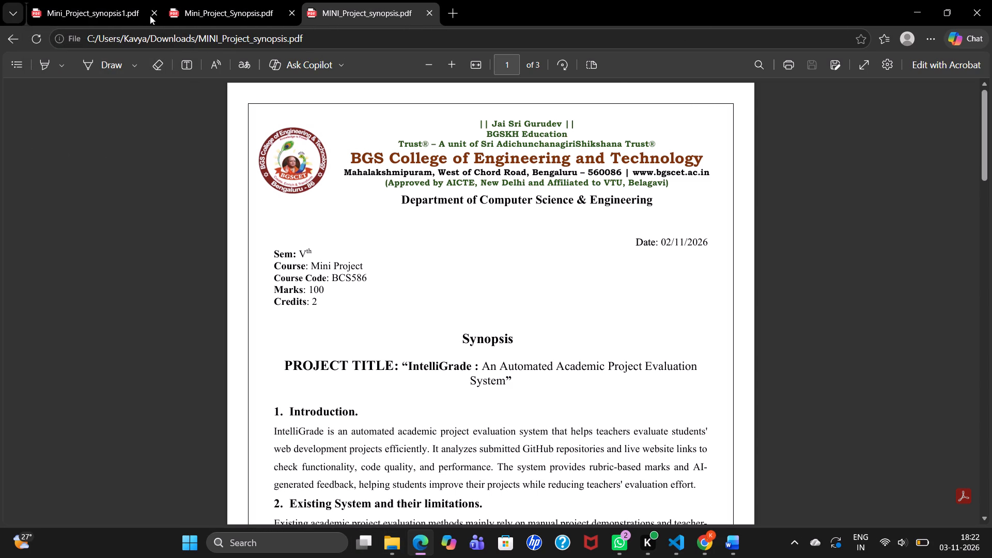
pyautogui.click(150, 16)
pyautogui.click(150, 16)
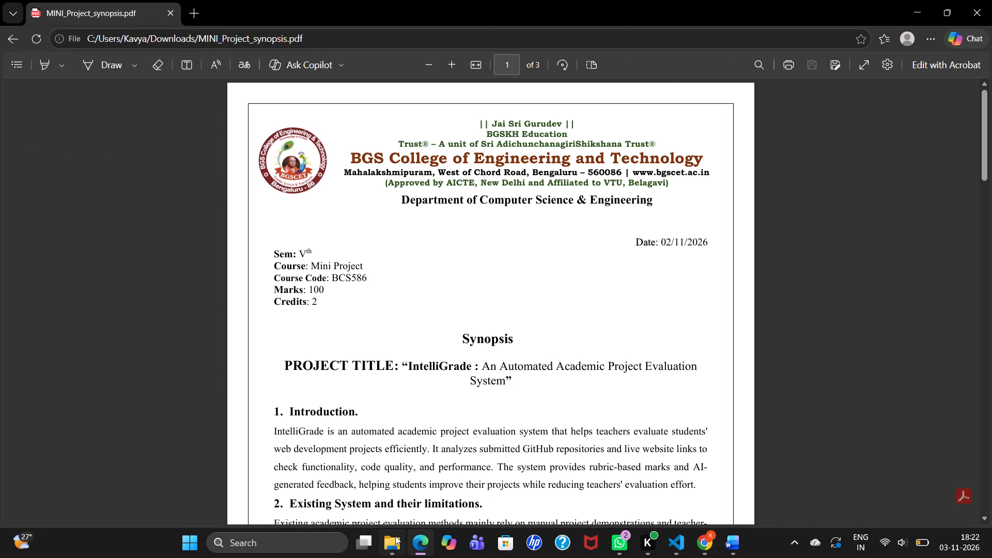
# Switch to File Explorer and copy the MINI_Project_synopsis PDF from Downloads.
pyautogui.click(395, 536)
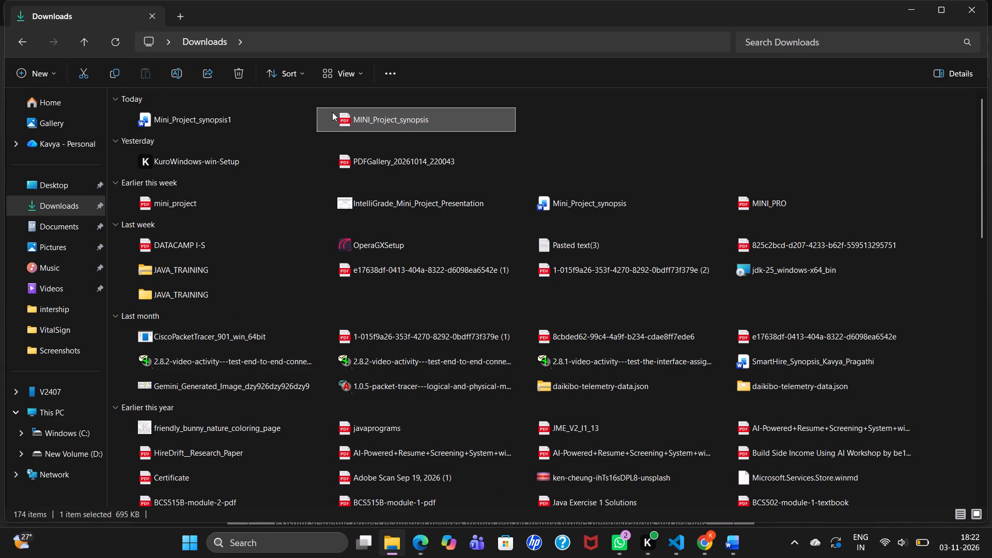
pyautogui.click(111, 71)
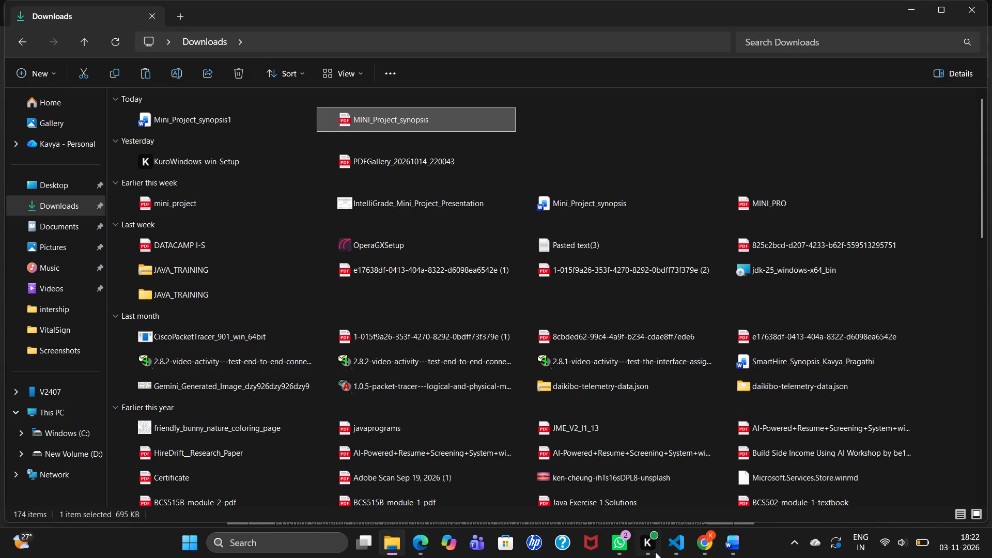